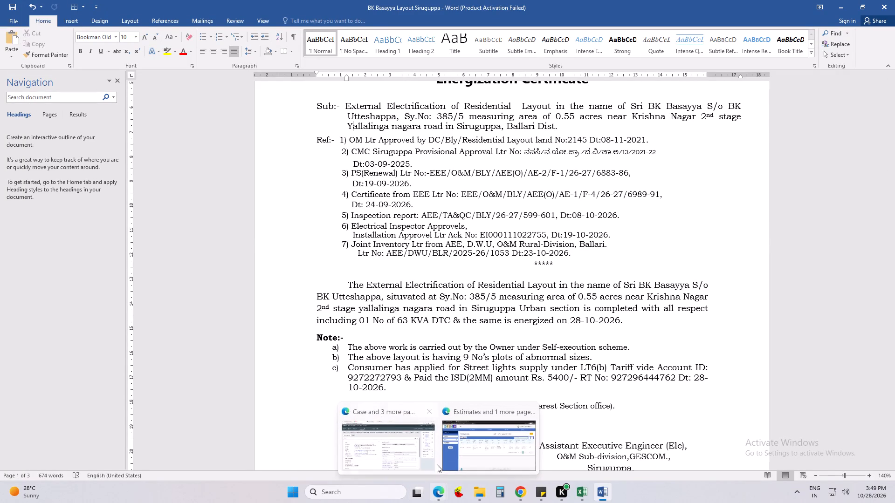
# In the Edge estimates portal, rerun the Account ID search for the new LT7A connection and copy the account ID.
pyautogui.click(437, 464)
pyautogui.click(477, 447)
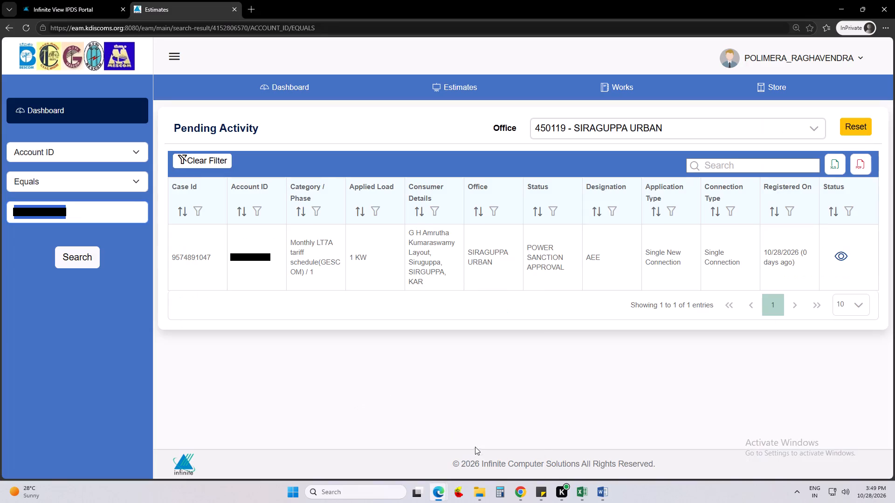
pyautogui.click(88, 260)
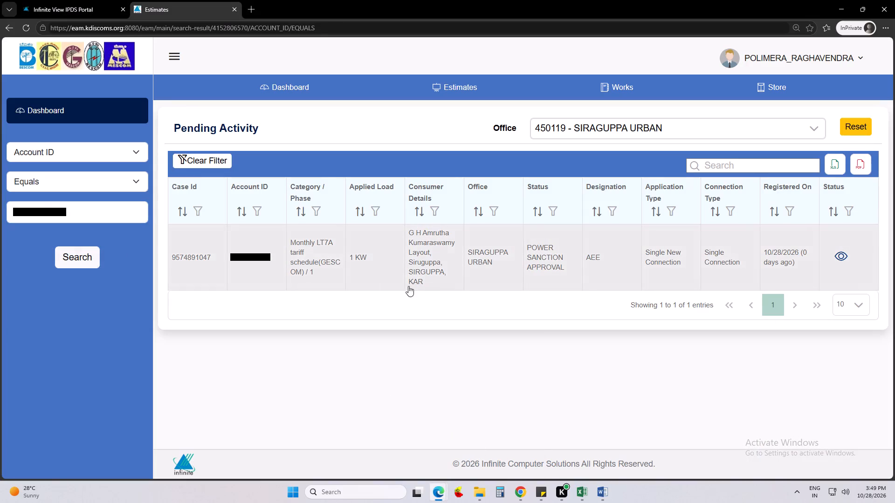
pyautogui.doubleClick(133, 219)
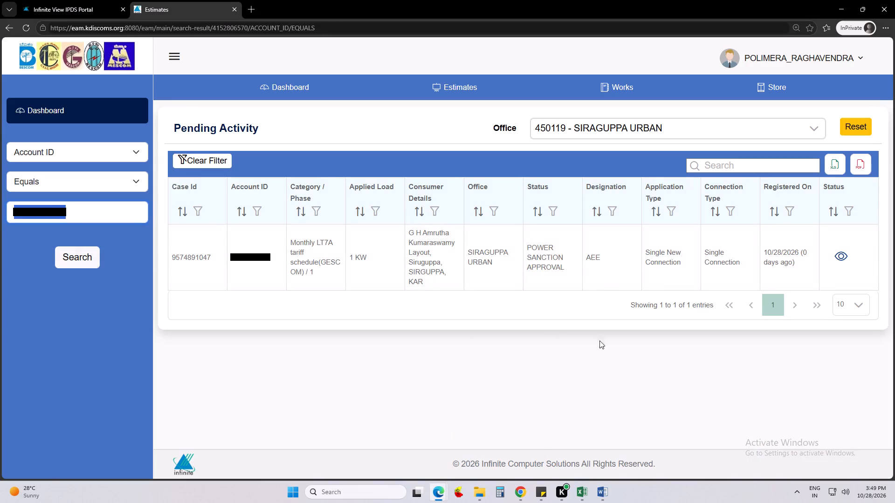
pyautogui.hotkey('ctrl', 'c')
# Switch to the Estimates page in Chrome, view the cost estimation report, and search for the same account's pending activity.
pyautogui.click(528, 493)
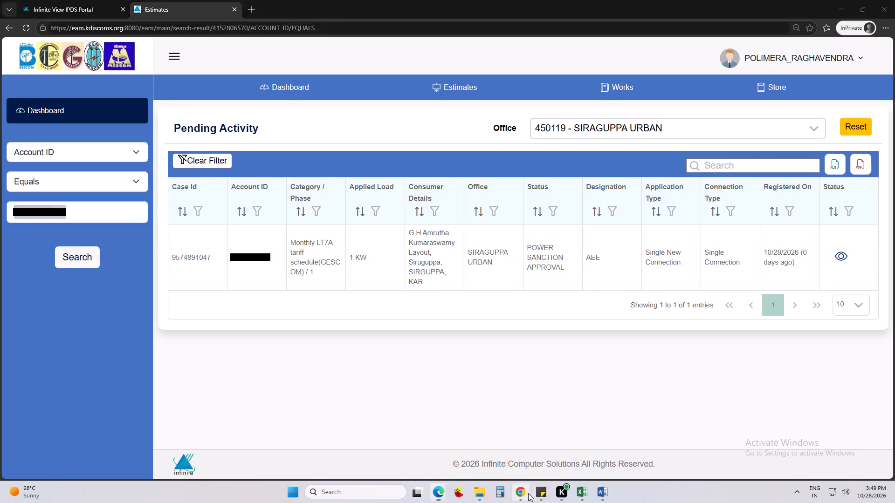
pyautogui.click(674, 4)
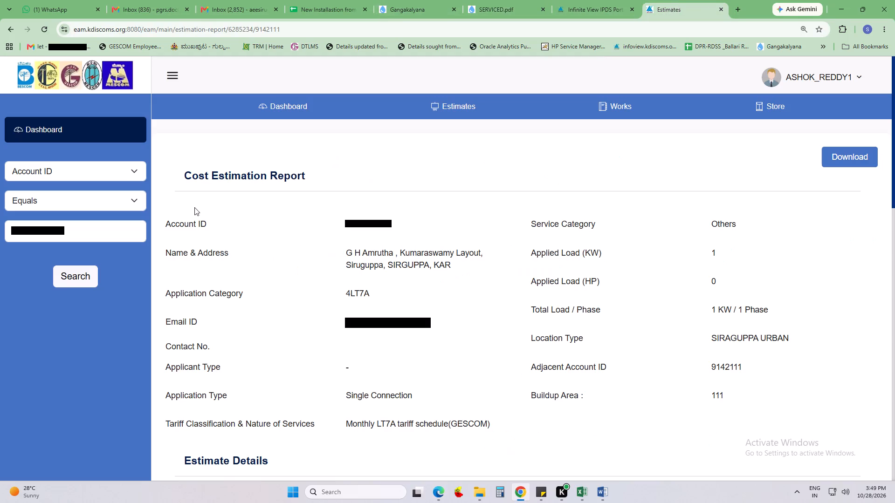
pyautogui.scroll(-20, 440, 311)
pyautogui.scroll(-3, 440, 311)
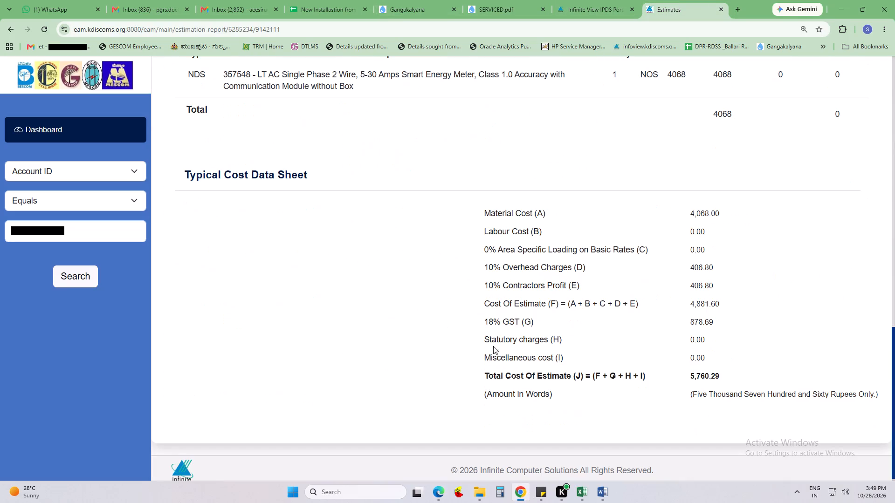
pyautogui.click(75, 273)
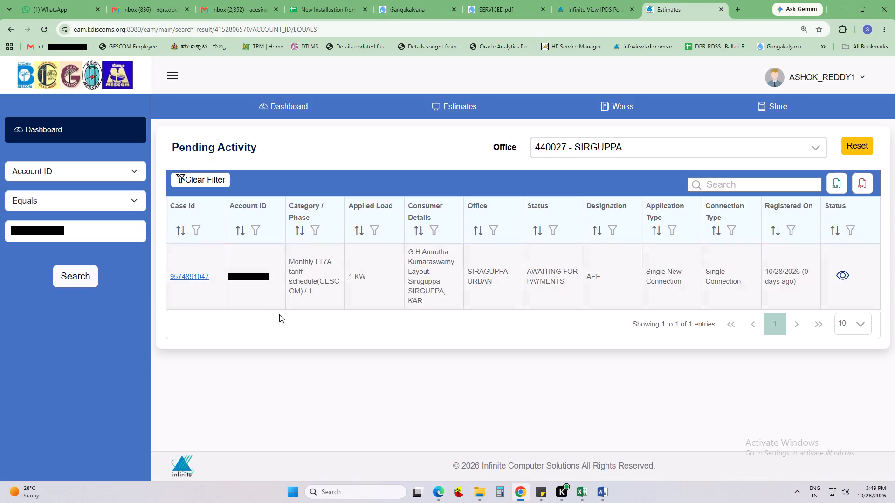
# Switch to the open New Connection case in Edge's Oracle billing system and choose Utility Execution for it.
pyautogui.click(399, 456)
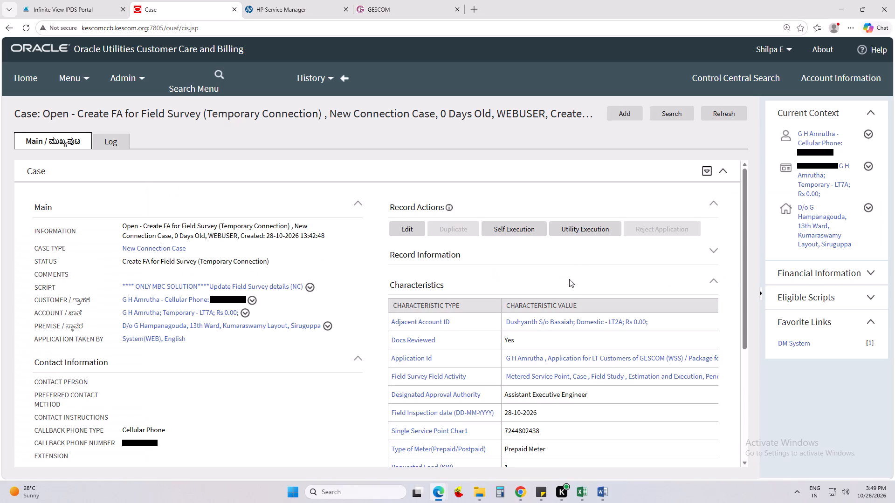
pyautogui.click(566, 234)
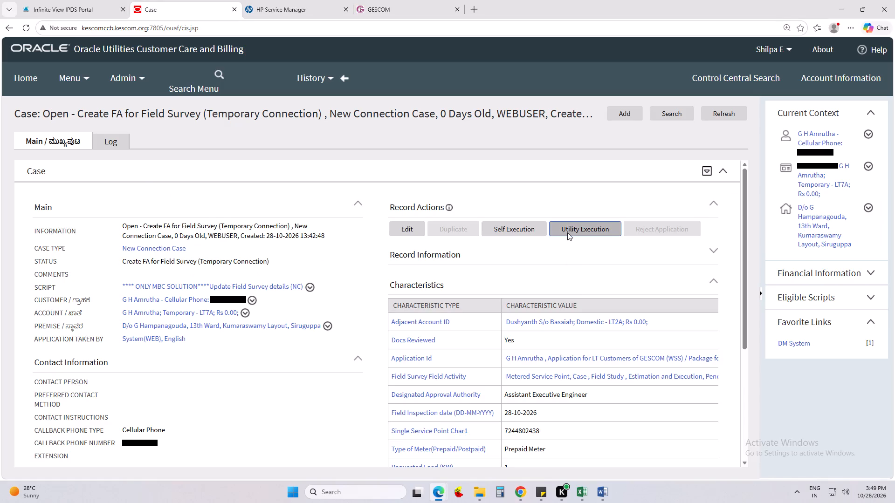
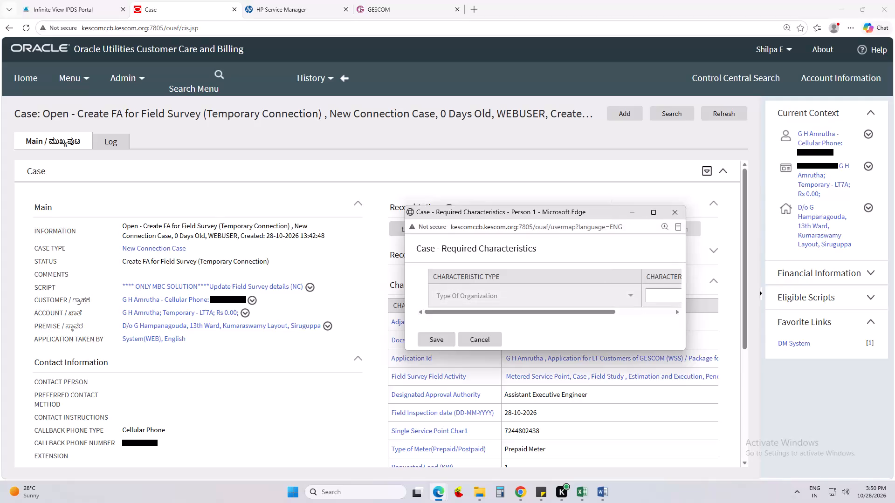
# Look up and select INDIVIDUAL as the Type Of Organization value in the case's required characteristics, and save it.
pyautogui.click(652, 311)
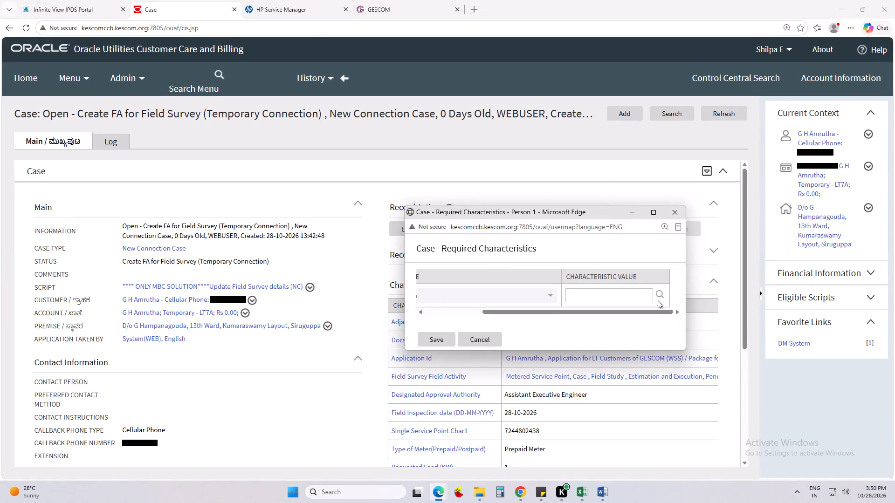
pyautogui.click(659, 297)
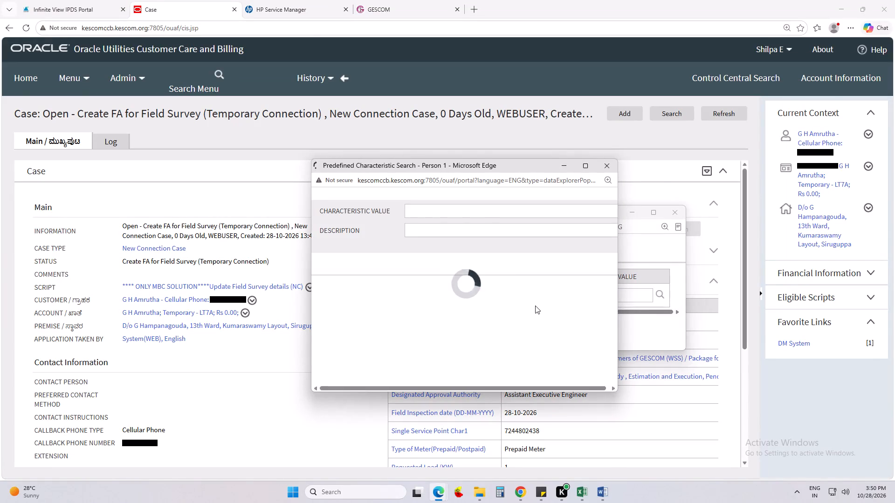
pyautogui.click(524, 291)
pyautogui.click(554, 326)
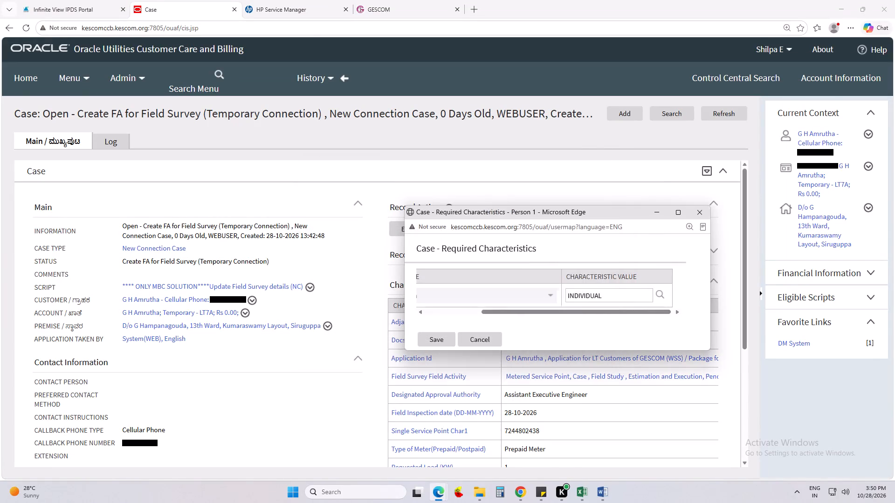
pyautogui.scroll(-3, 557, 327)
pyautogui.click(450, 339)
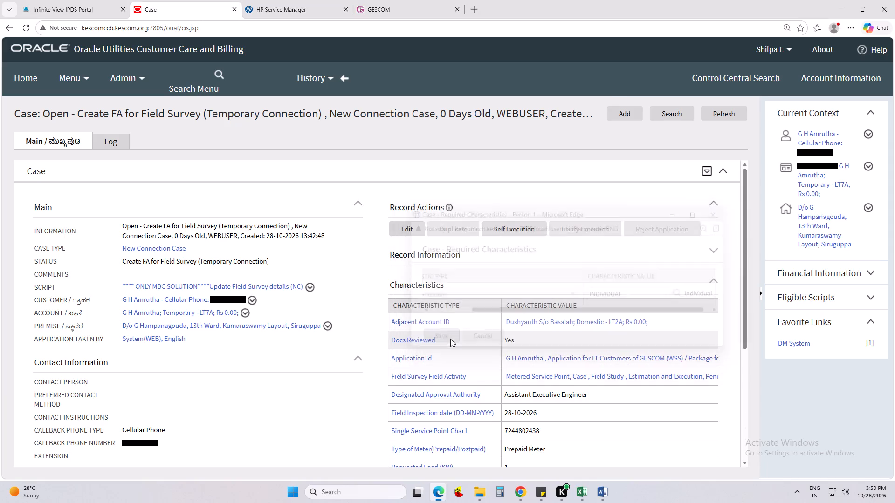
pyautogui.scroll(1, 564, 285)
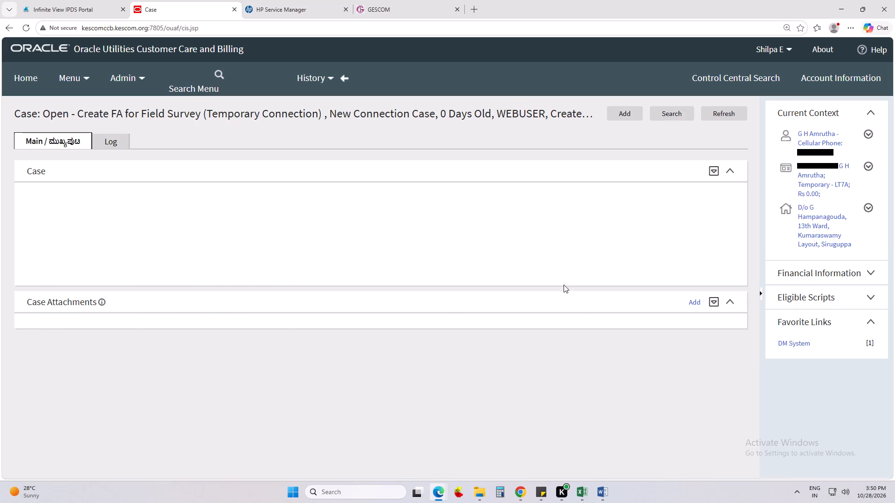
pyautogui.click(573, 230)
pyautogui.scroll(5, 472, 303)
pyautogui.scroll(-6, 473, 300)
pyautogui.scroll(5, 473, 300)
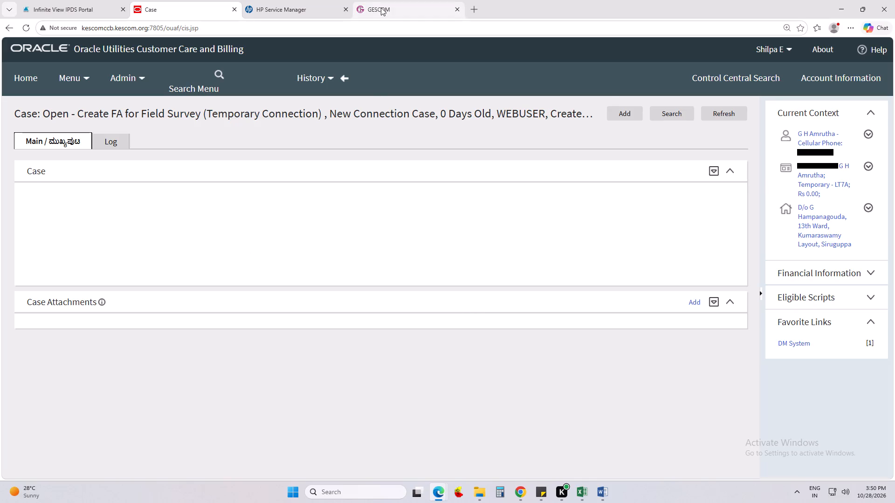
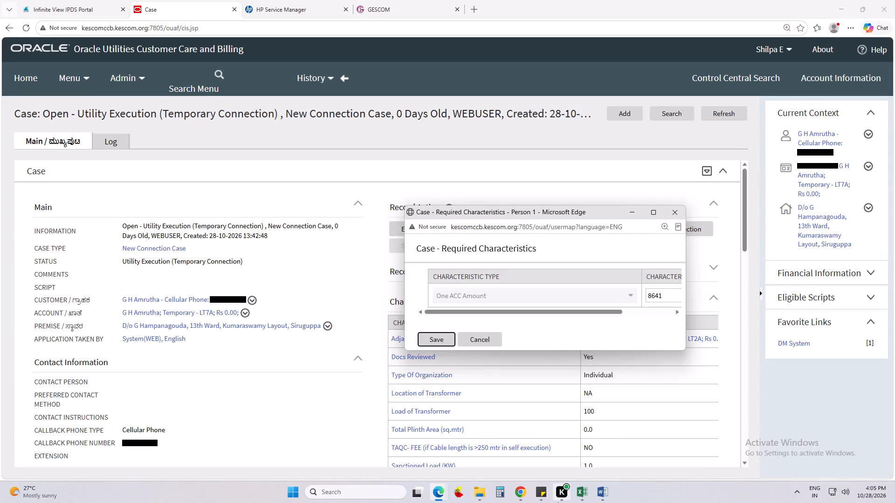
# Save the One ACC Amount of 8641 in the case's required characteristics.
pyautogui.press('Return')
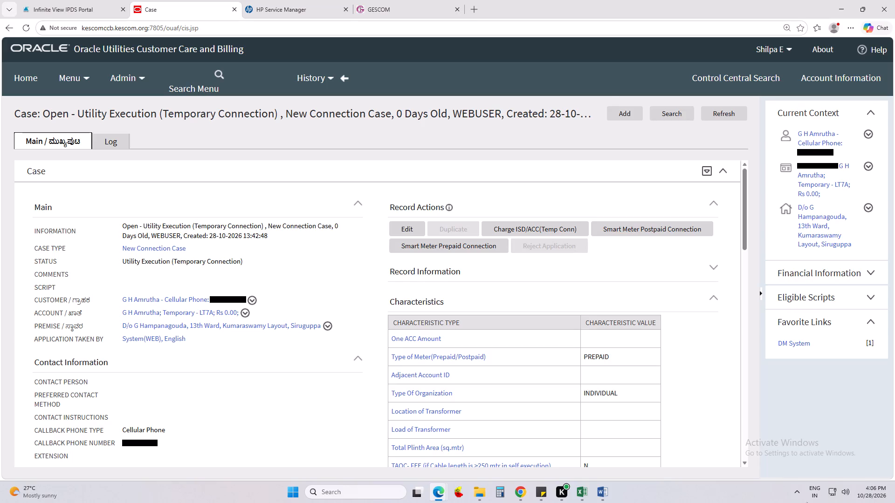
# Advance the temporary connection case from utility execution to Smart Meter Prepaid Connection.
pyautogui.click(486, 248)
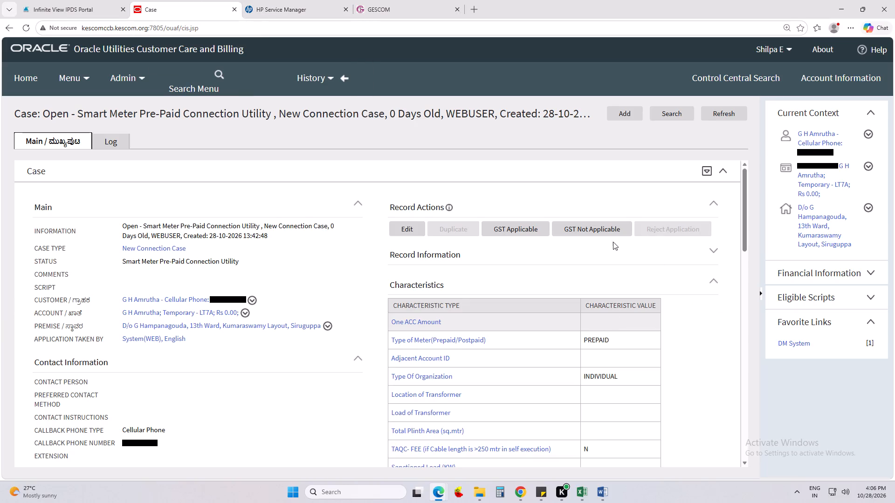
# Move the smart meter prepaid connection case forward as GST Not Applicable.
pyautogui.doubleClick(601, 227)
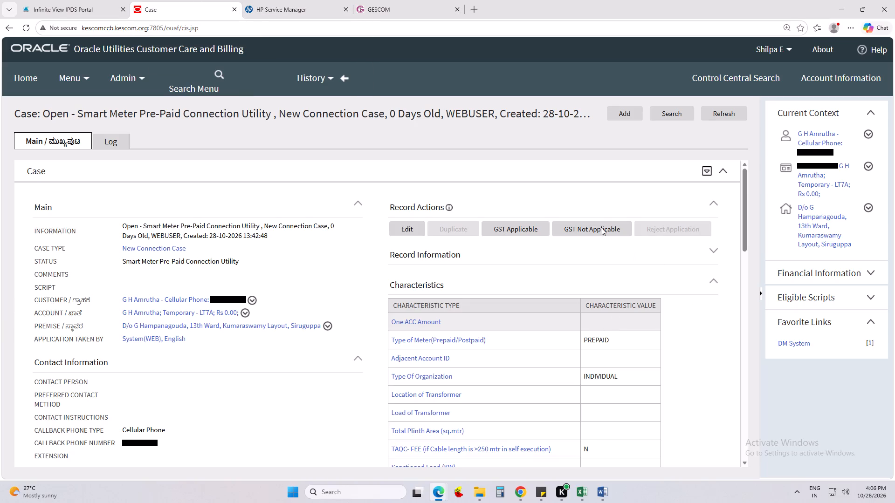
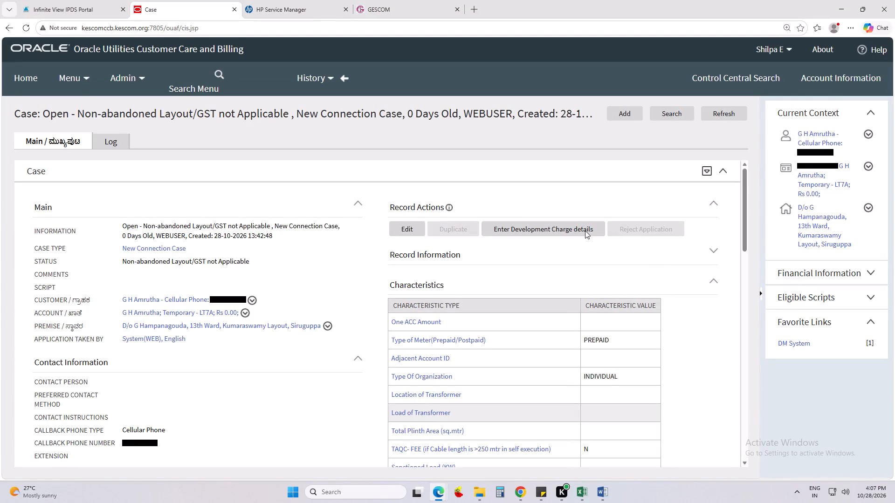
# Save the case's development charge characteristics: Service Line charges 138; Additional Service Line Charges, Infrastructure Charge and Estimated Cost under Deposit Contribution Works 0.
pyautogui.click(585, 229)
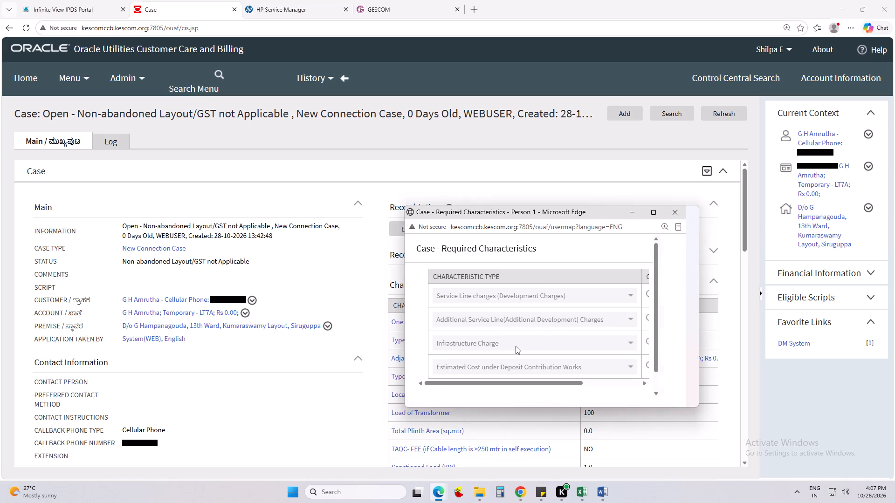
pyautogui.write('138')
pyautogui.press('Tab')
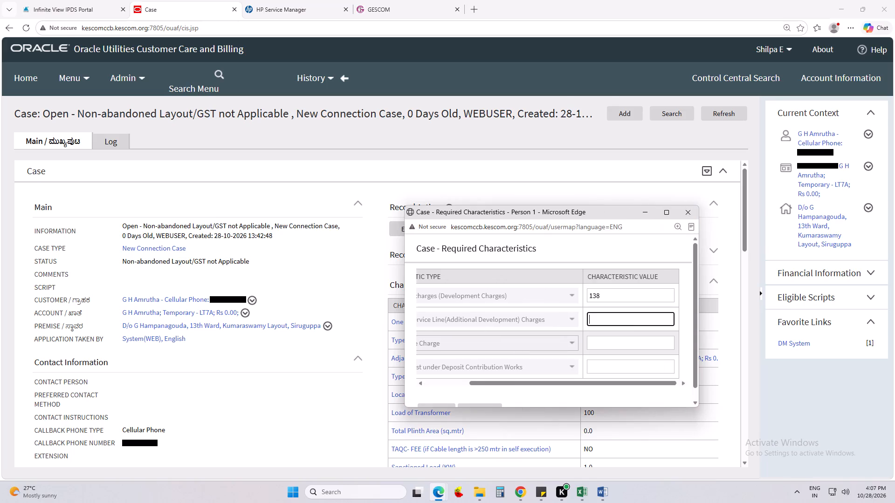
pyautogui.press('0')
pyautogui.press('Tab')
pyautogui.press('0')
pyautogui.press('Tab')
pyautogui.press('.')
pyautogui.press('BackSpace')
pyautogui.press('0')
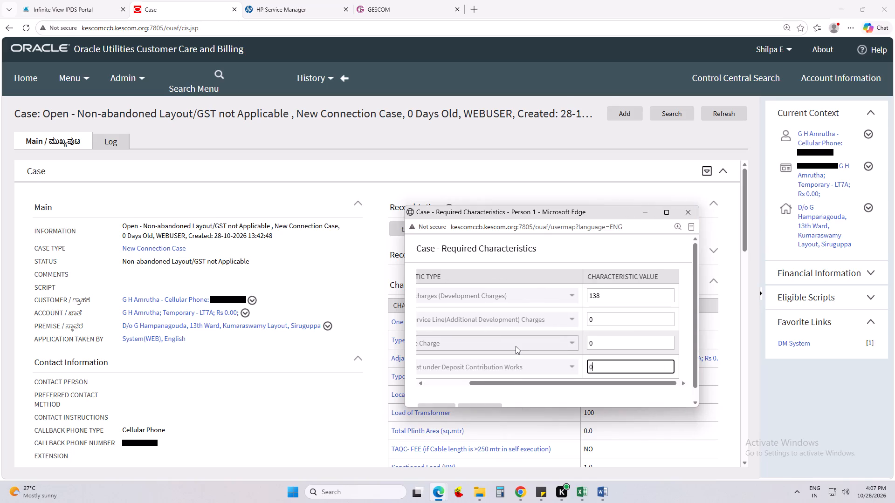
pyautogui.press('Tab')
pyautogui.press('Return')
# Advance the case to the Enter Development Charge details stage, keeping the page open until it responds.
pyautogui.scroll(4, 489, 351)
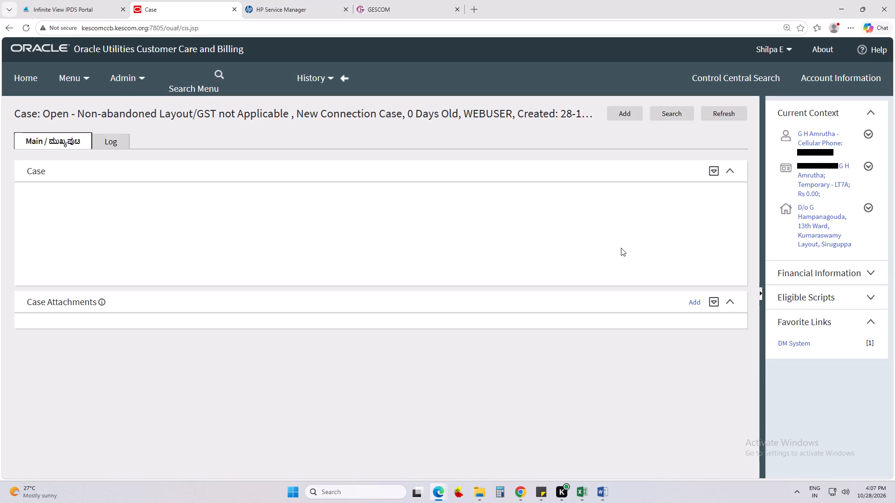
pyautogui.doubleClick(587, 229)
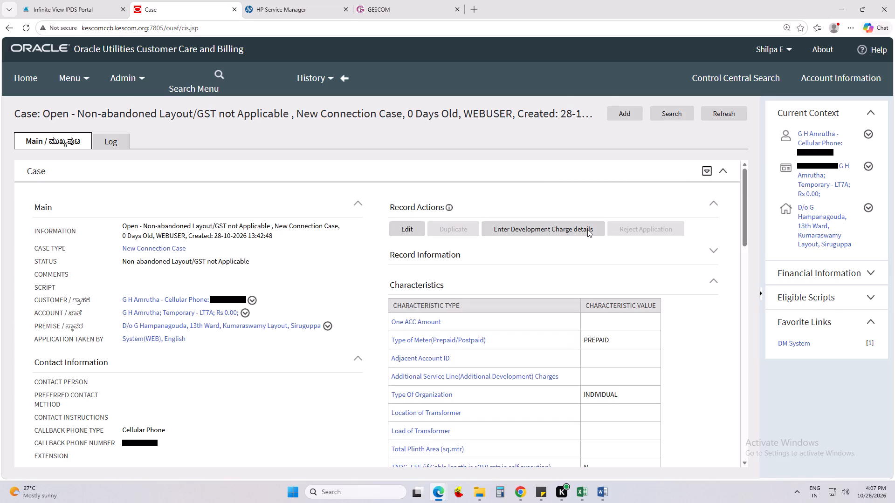
pyautogui.scroll(3, 601, 284)
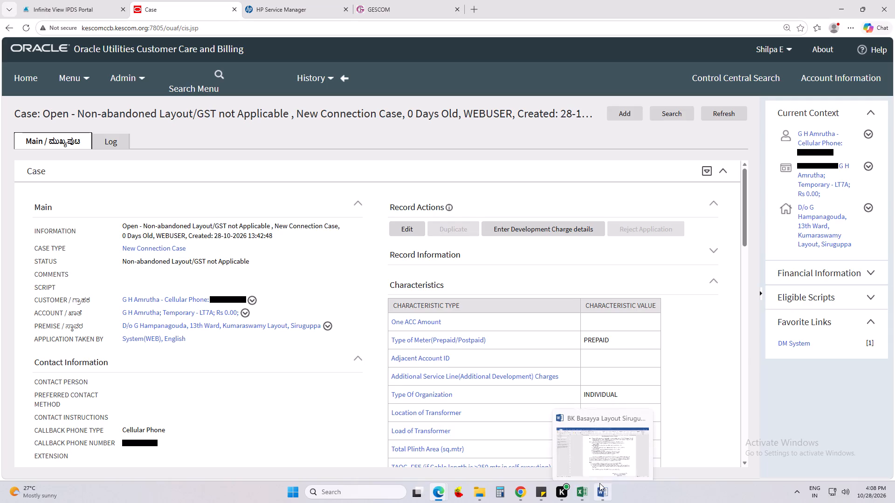
pyautogui.scroll(5, 582, 172)
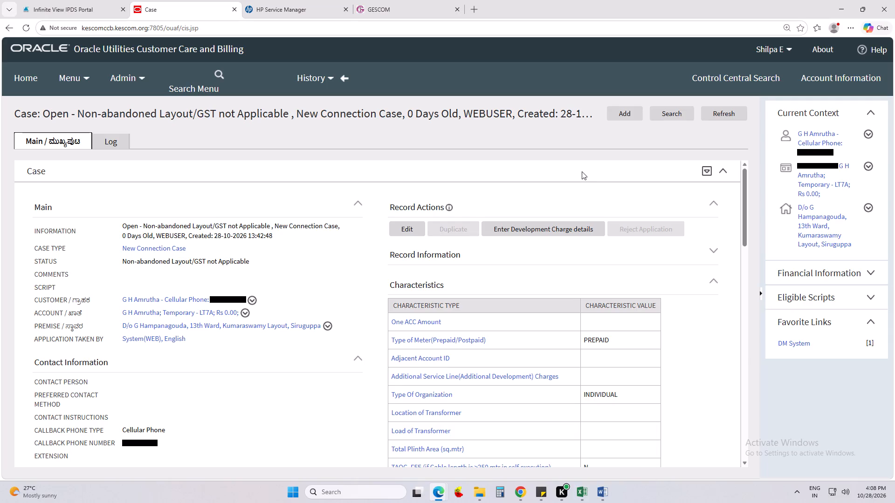
pyautogui.scroll(2, 579, 236)
pyautogui.scroll(-5, 579, 236)
pyautogui.scroll(10, 577, 238)
pyautogui.scroll(-9, 576, 238)
pyautogui.scroll(13, 576, 238)
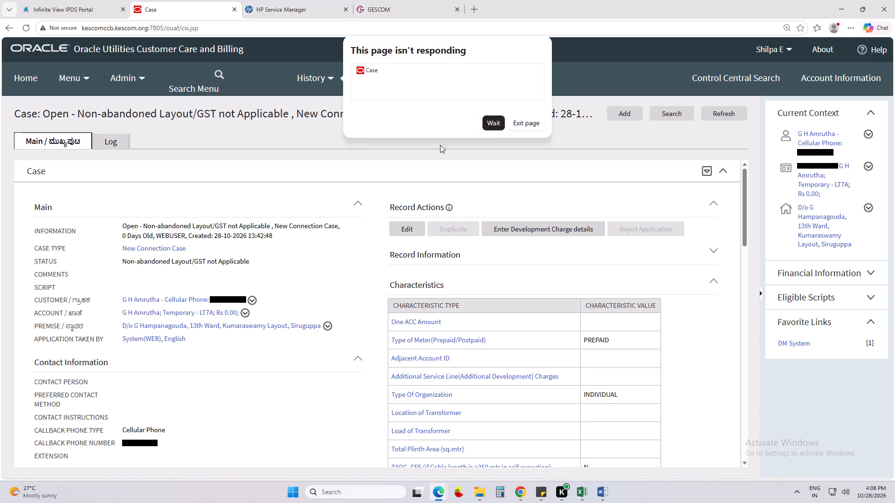
pyautogui.click(493, 124)
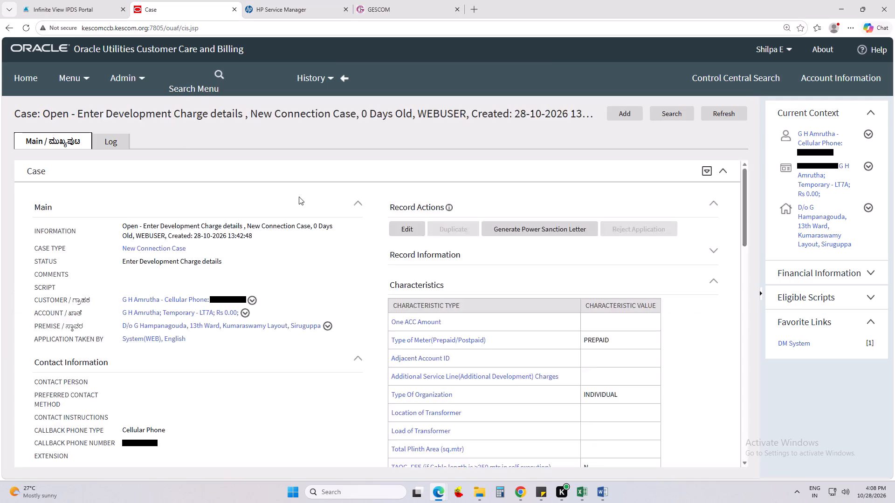
# Generate the power sanction letter for the temporary connection case.
pyautogui.click(536, 228)
pyautogui.click(536, 228)
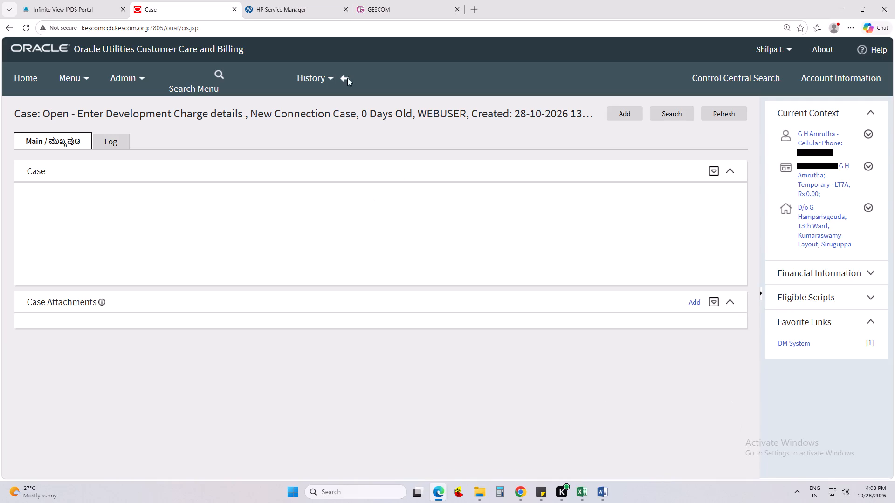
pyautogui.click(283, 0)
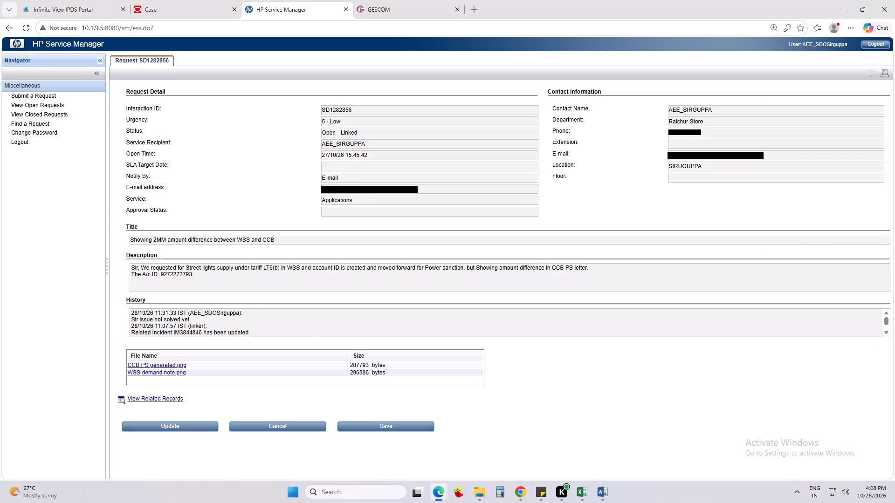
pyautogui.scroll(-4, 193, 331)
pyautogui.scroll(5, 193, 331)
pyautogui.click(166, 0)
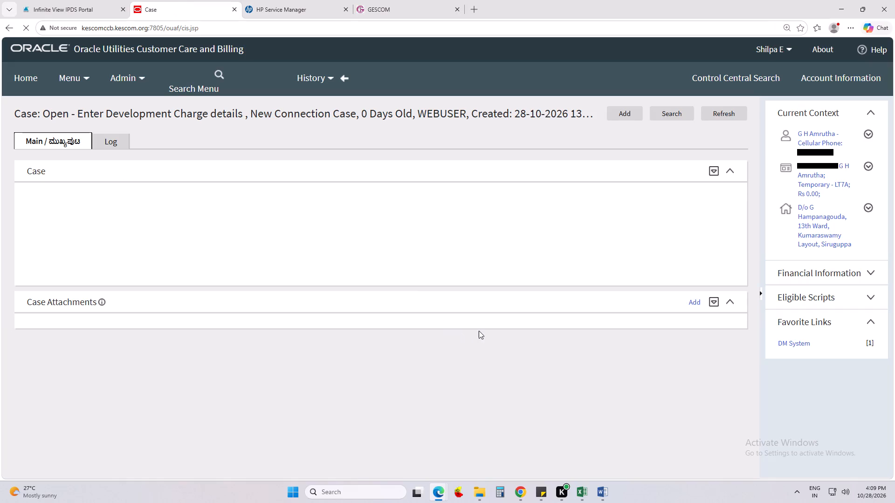
# Open the power sanction letter contact from the case log and display its temporary connection letter.
pyautogui.doubleClick(117, 141)
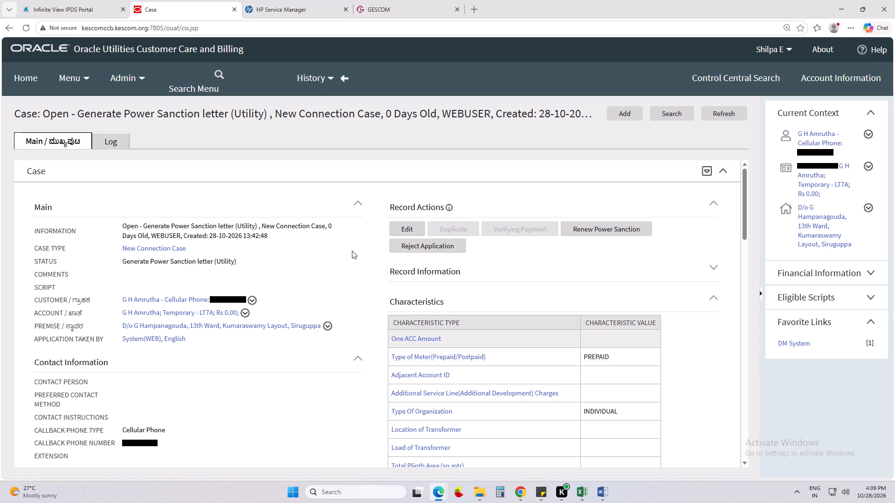
pyautogui.click(125, 140)
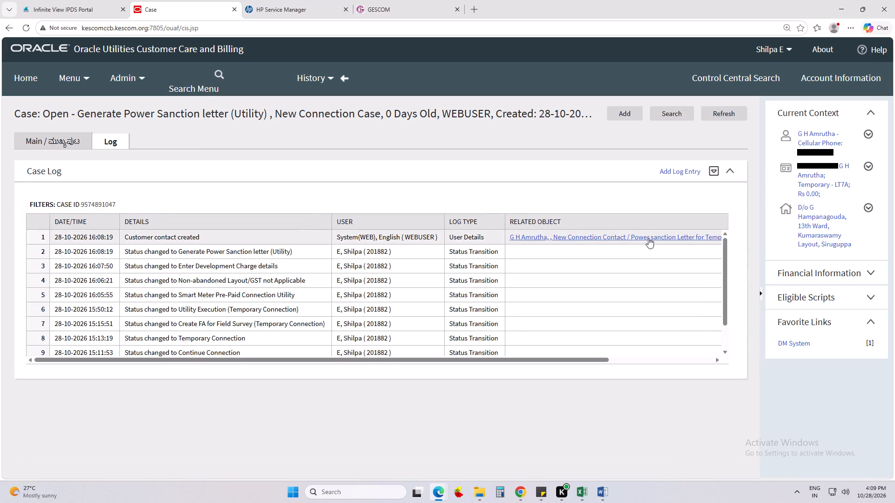
pyautogui.click(648, 238)
pyautogui.click(656, 408)
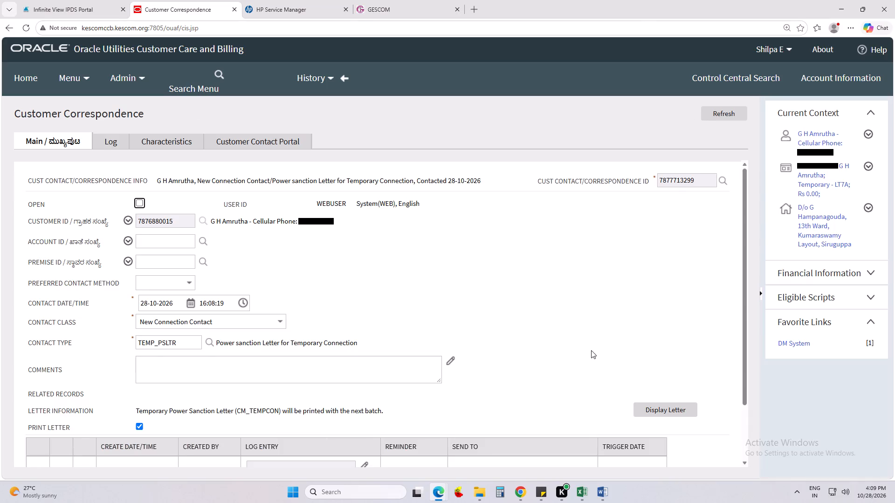
pyautogui.scroll(-6, 574, 339)
pyautogui.scroll(11, 572, 339)
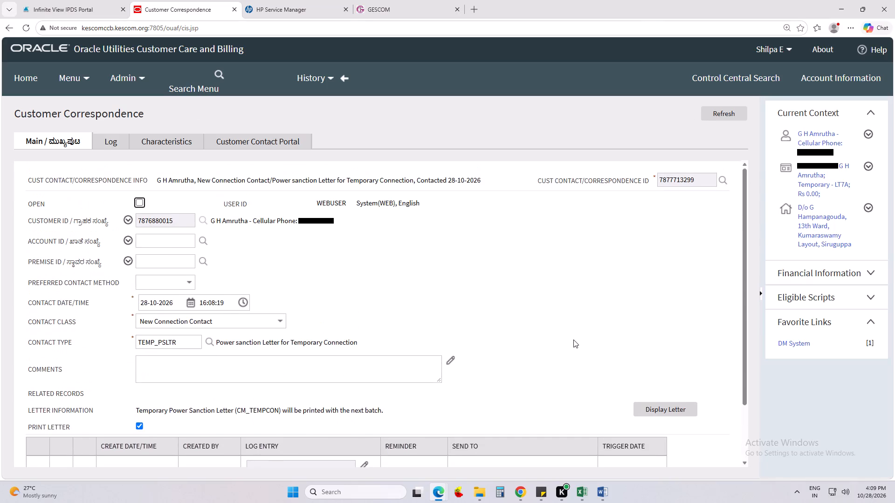
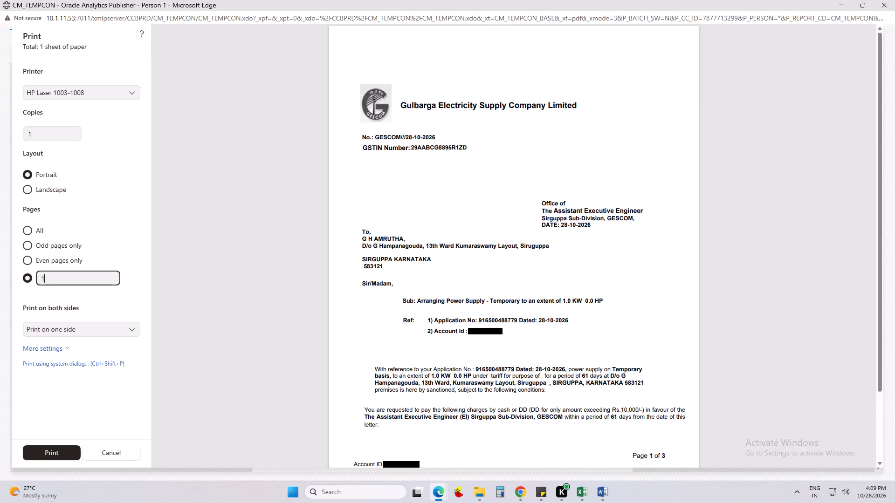
# Print page 1 of the temporary power sanction letter on the HP Laser 1003-1008, one-sided in portrait.
pyautogui.click(62, 455)
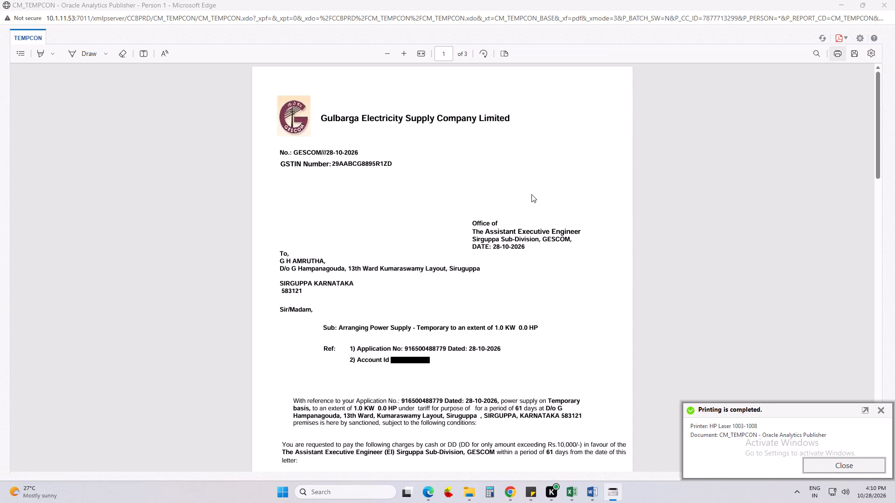
# Print pages 2-3 of the temporary power sanction letter on the same printer.
pyautogui.click(840, 50)
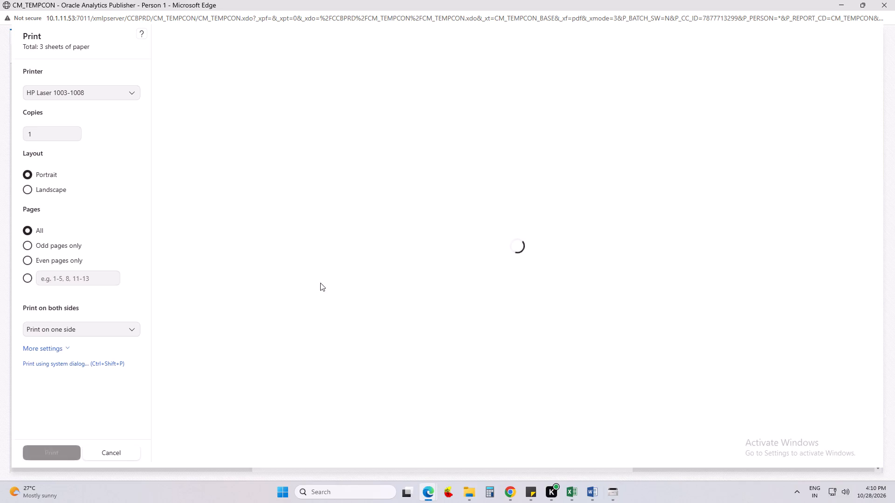
pyautogui.click(111, 276)
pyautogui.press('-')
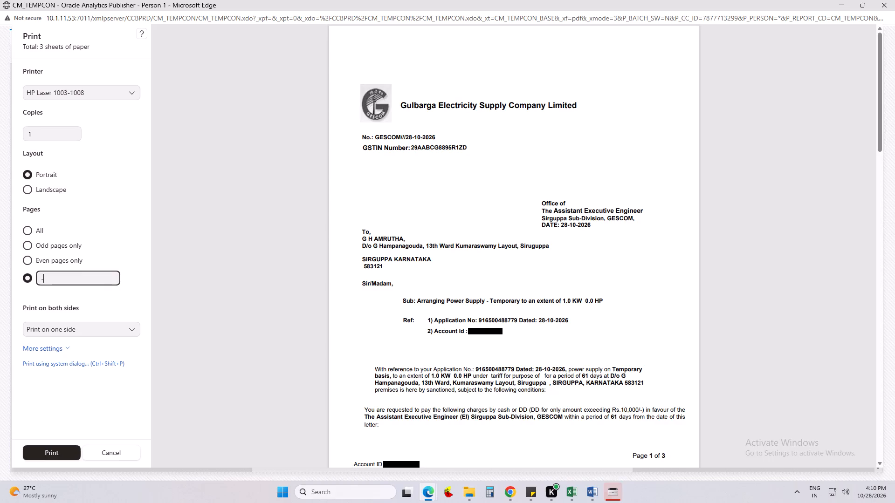
pyautogui.press('BackSpace')
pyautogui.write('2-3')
pyautogui.click(60, 451)
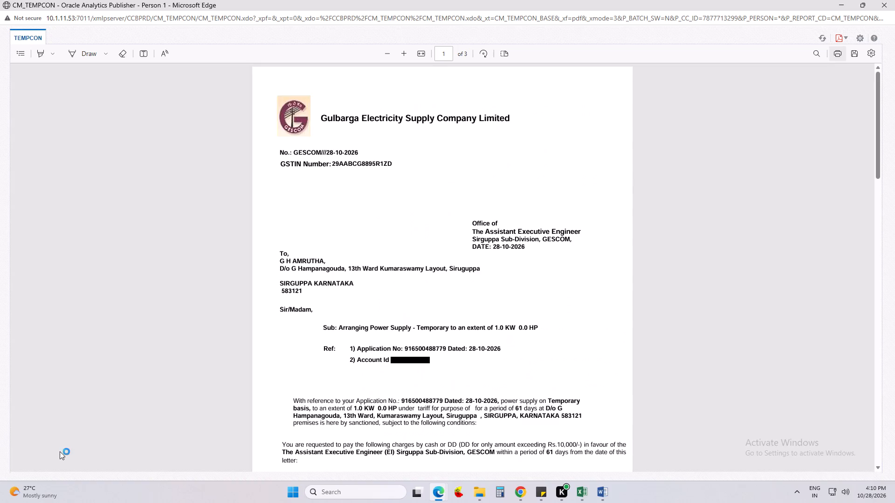
# Close the power sanction letter window and return from the customer correspondence to Control Central Search.
pyautogui.click(567, 101)
pyautogui.click(876, 2)
pyautogui.click(526, 224)
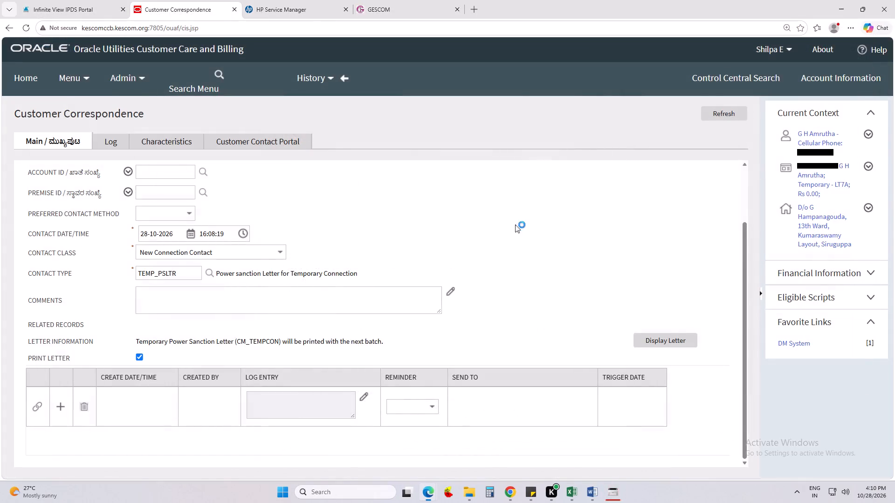
pyautogui.click(26, 75)
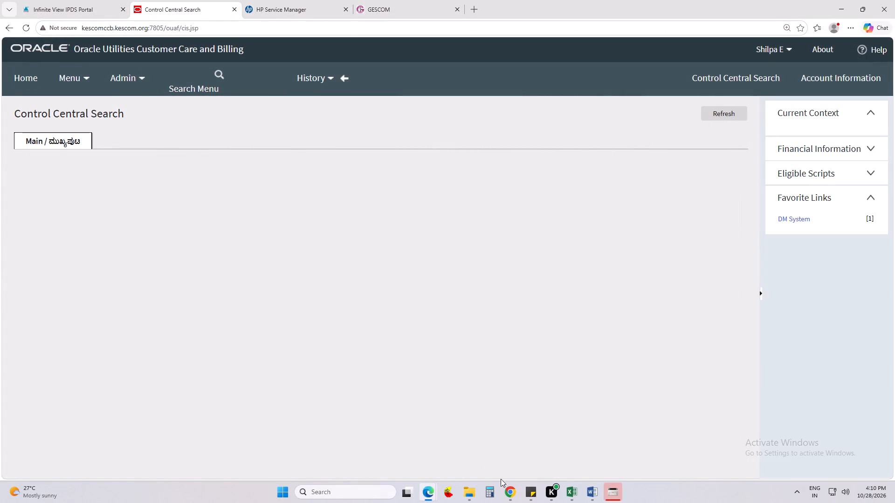
# Switch to the Estimates portal in Chrome and search the pending activities for the next applicant's account ID.
pyautogui.click(514, 489)
pyautogui.click(80, 219)
pyautogui.doubleClick(82, 230)
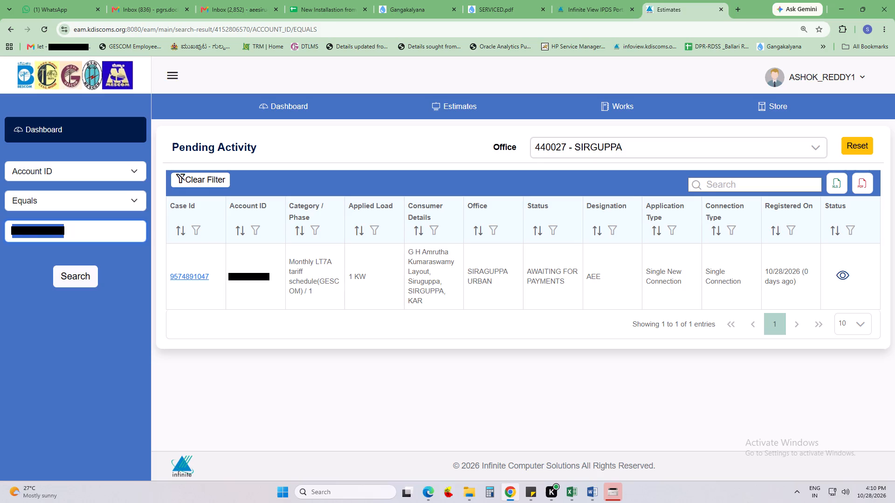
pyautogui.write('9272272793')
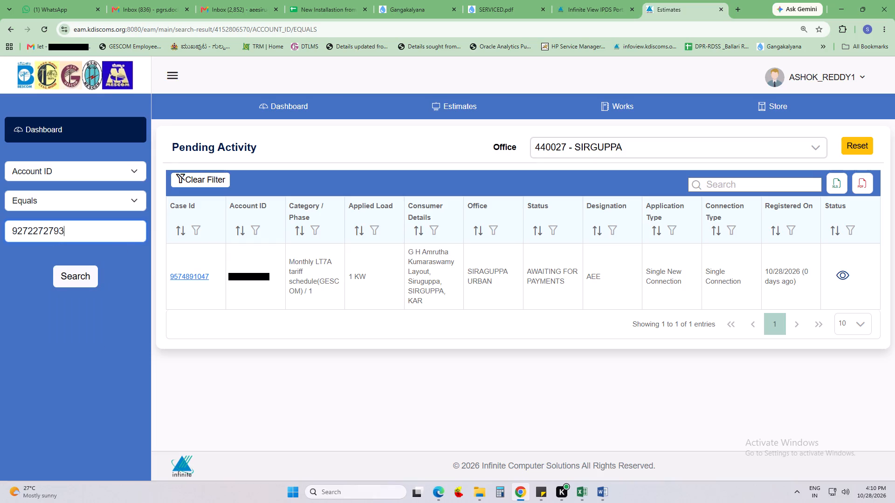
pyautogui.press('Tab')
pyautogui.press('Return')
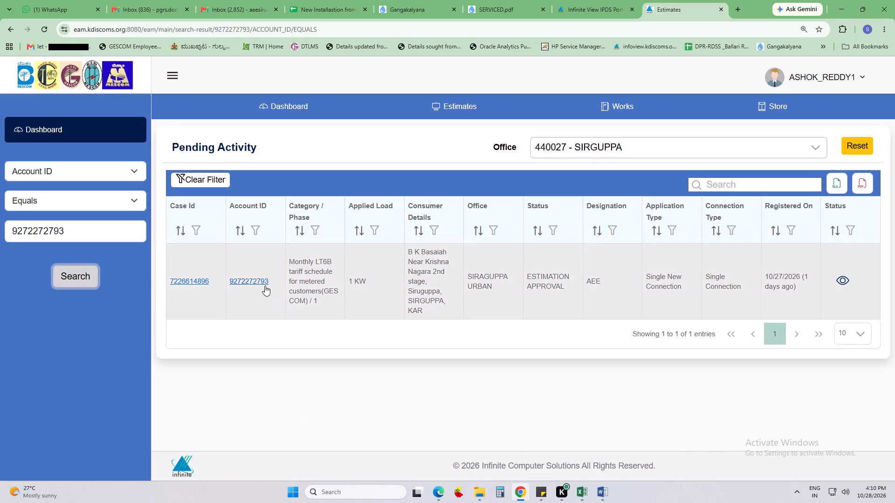
# Open the LT6B single new connection's Estimation Sanction Form and approve the estimate with the remark "ok".
pyautogui.click(264, 285)
pyautogui.scroll(-3, 432, 370)
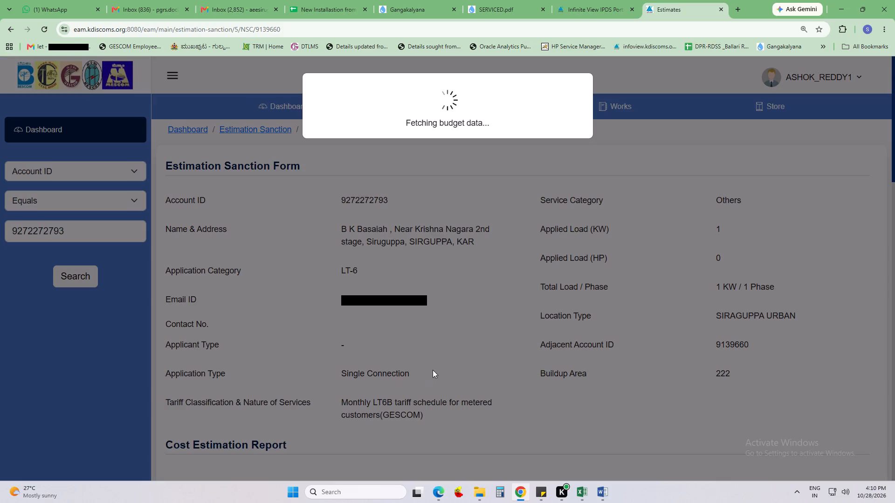
pyautogui.scroll(-9, 433, 370)
pyautogui.scroll(-17, 496, 389)
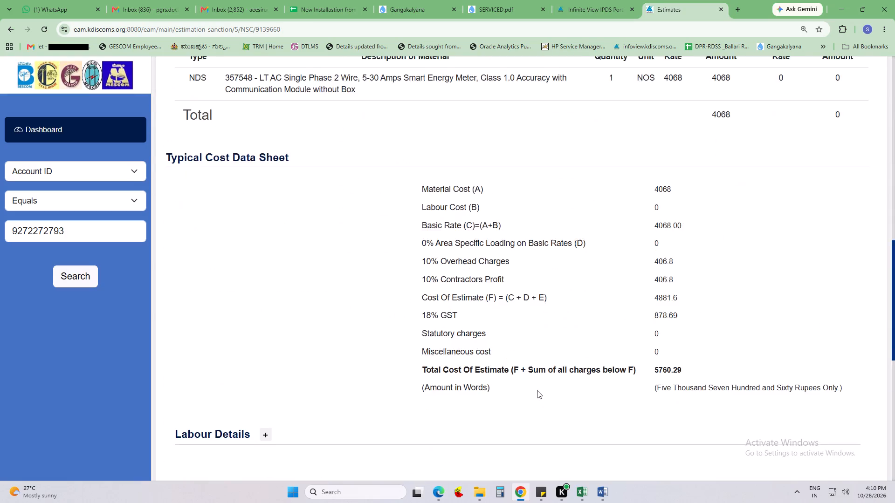
pyautogui.scroll(-7, 537, 390)
pyautogui.click(578, 364)
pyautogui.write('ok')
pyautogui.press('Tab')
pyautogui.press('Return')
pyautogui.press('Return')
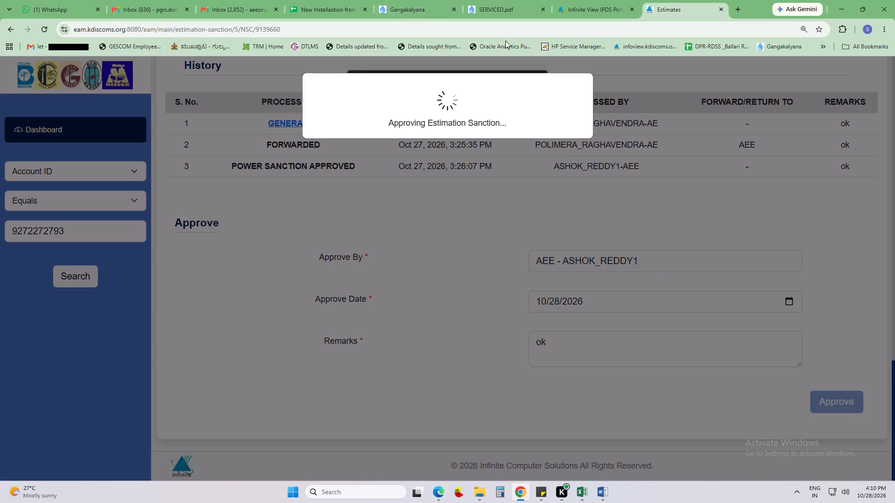
pyautogui.click(525, 88)
# Copy the approved case's account ID and switch to Control Central Search in Edge to look it up.
pyautogui.doubleClick(74, 231)
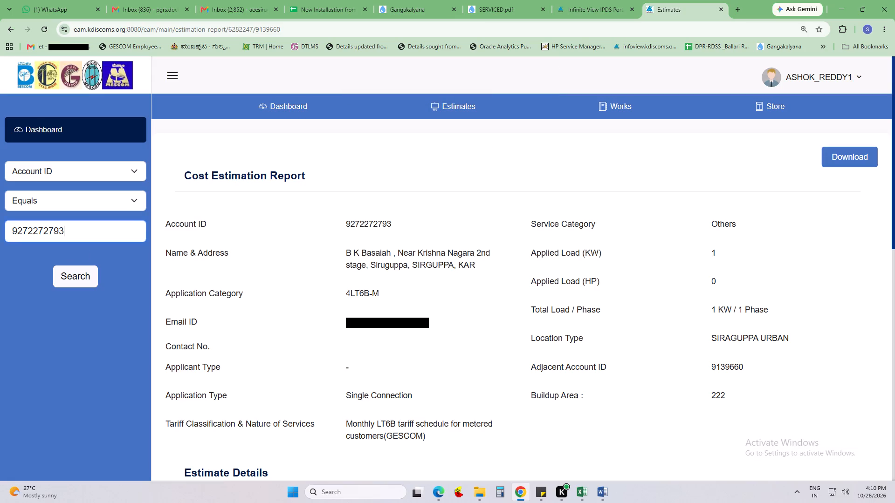
pyautogui.hotkey('ctrl', 'c')
pyautogui.click(434, 487)
pyautogui.click(398, 459)
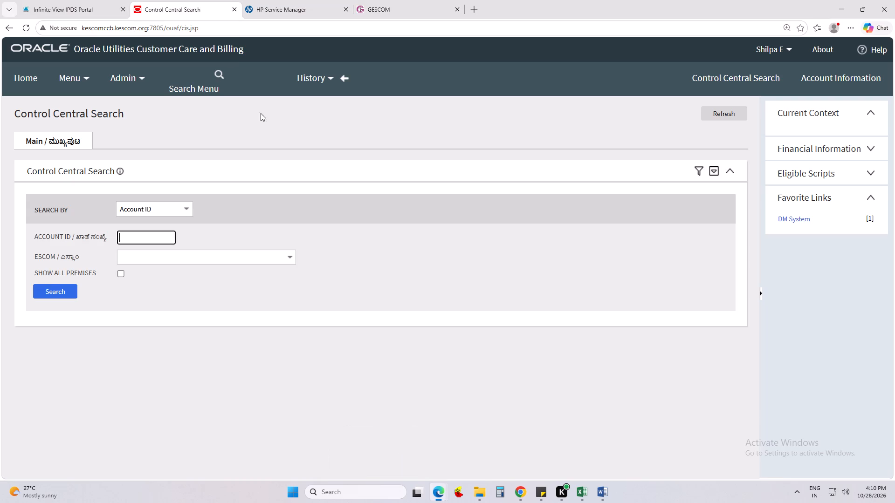
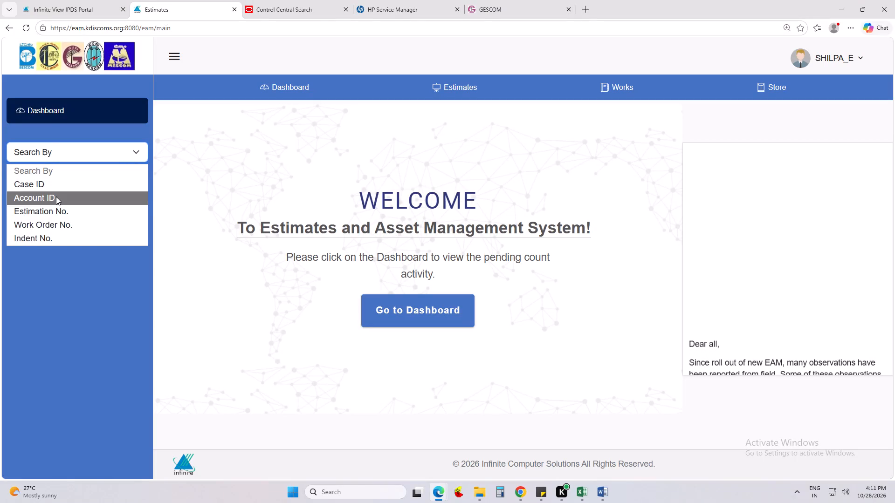
# Search the Estimates portal in Edge for the LT6B case's copied account ID and open its Work Order Form.
pyautogui.click(34, 216)
pyautogui.hotkey('ctrl', 'v')
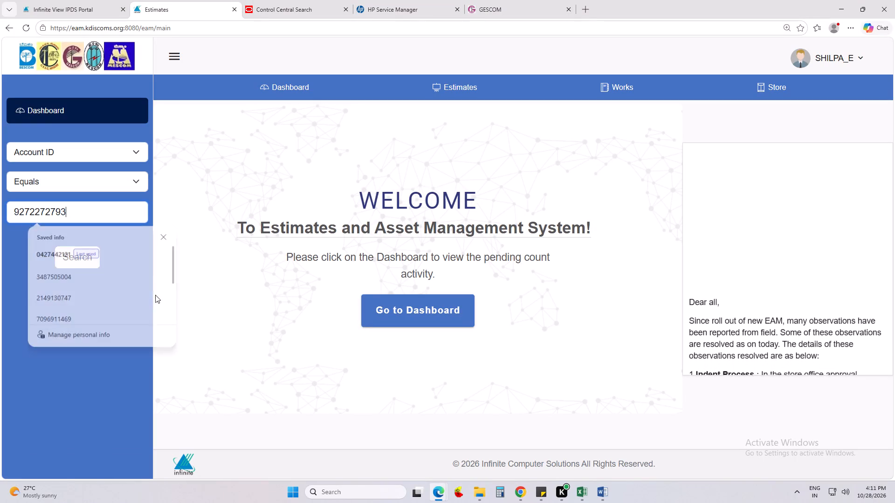
pyautogui.press('Tab')
pyautogui.press('Return')
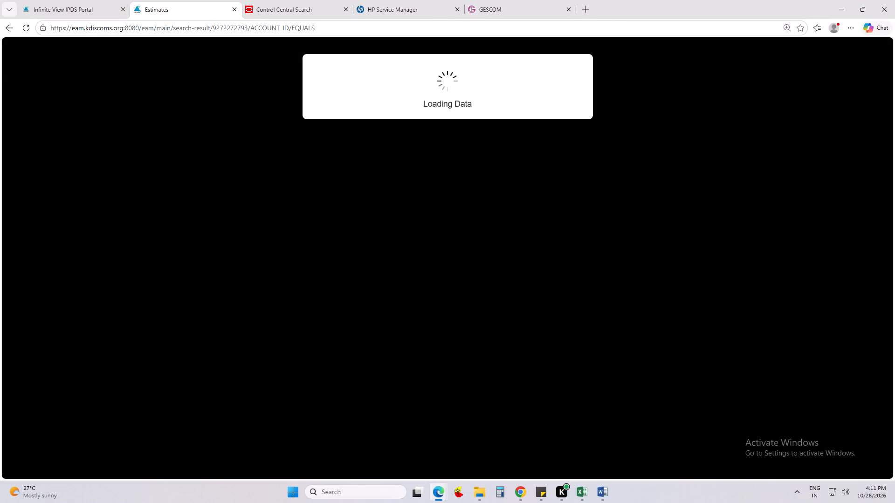
pyautogui.click(239, 264)
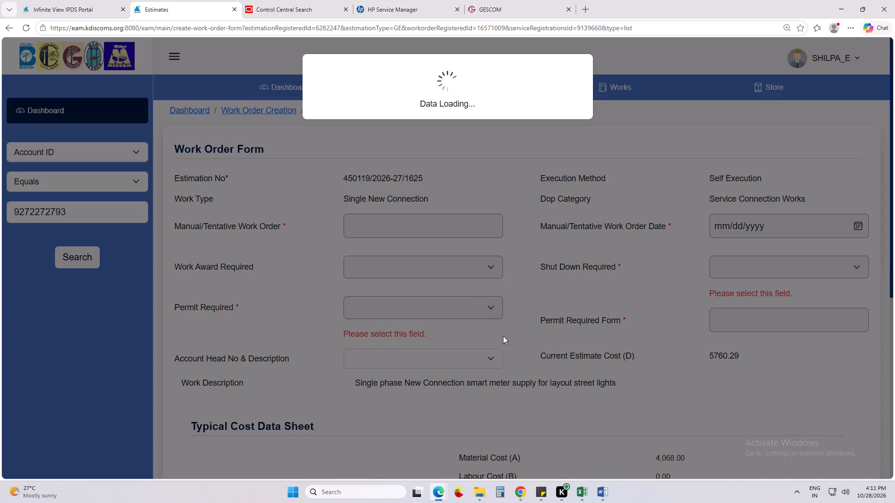
# Enter tentative work order MSC12353 dated 10/28/2026, and set both Shut Down Required and Permit Required to No.
pyautogui.click(413, 234)
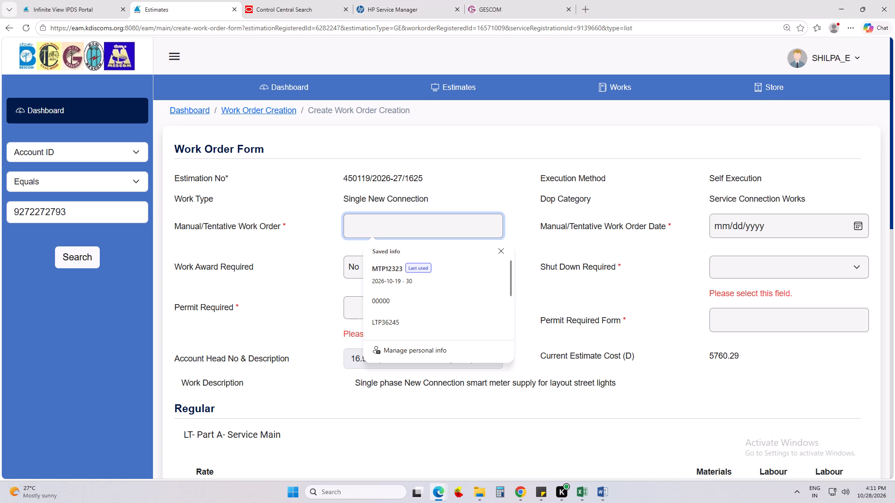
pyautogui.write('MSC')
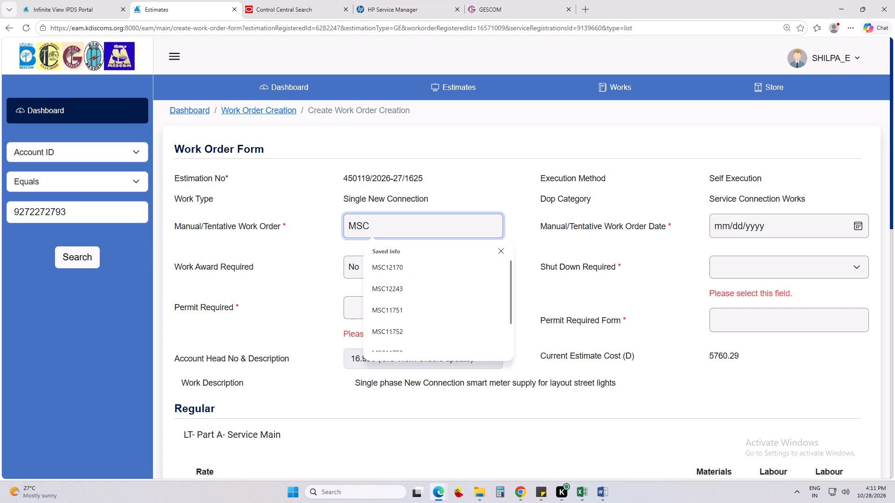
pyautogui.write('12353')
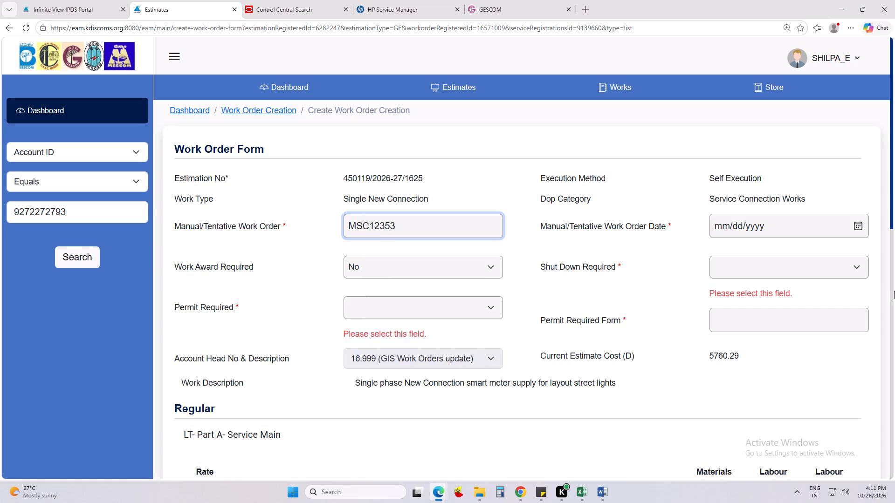
pyautogui.click(859, 229)
pyautogui.click(774, 358)
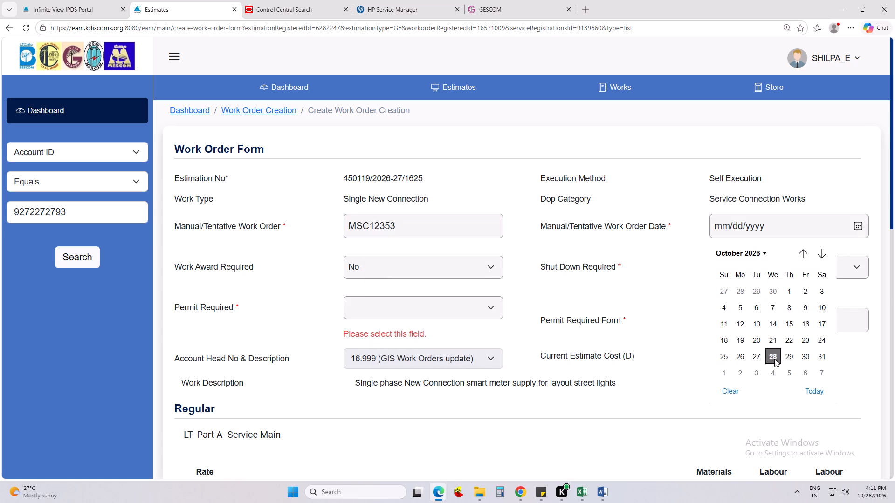
pyautogui.click(752, 266)
pyautogui.click(747, 316)
pyautogui.click(448, 302)
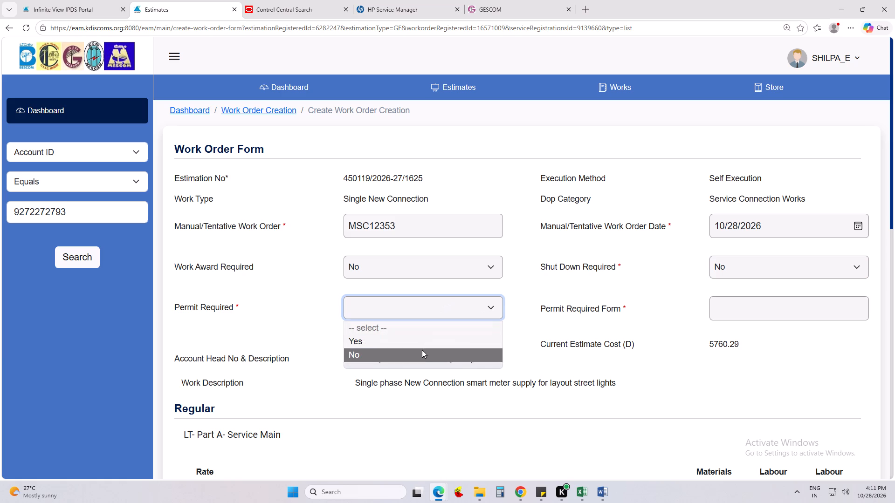
pyautogui.click(421, 350)
pyautogui.click(514, 340)
# Set the priority to Meduim and the work order validity to 30 days, and create the work order.
pyautogui.scroll(-13, 515, 340)
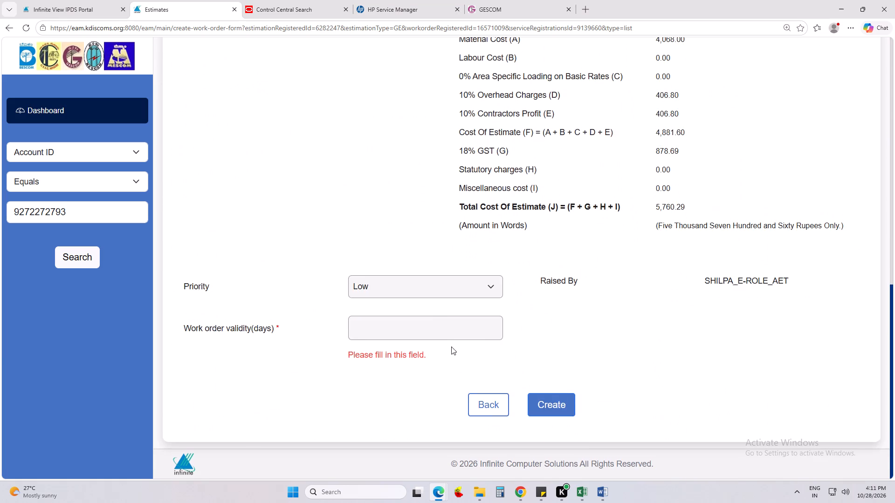
pyautogui.click(439, 294)
pyautogui.click(414, 327)
pyautogui.click(415, 291)
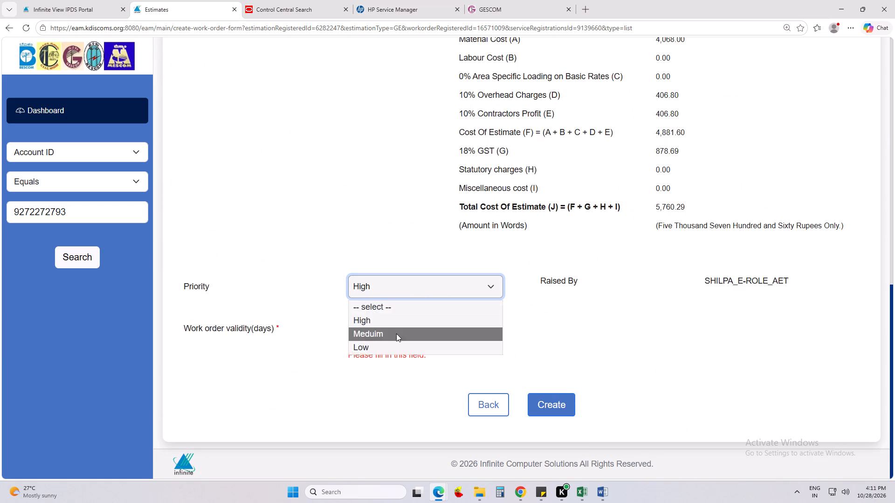
pyautogui.doubleClick(396, 333)
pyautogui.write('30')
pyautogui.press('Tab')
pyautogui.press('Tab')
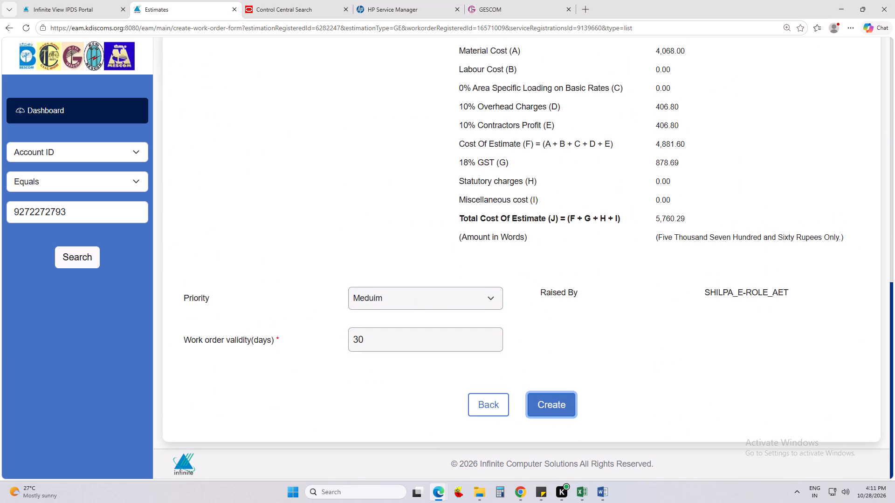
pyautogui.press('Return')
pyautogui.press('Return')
pyautogui.click(537, 67)
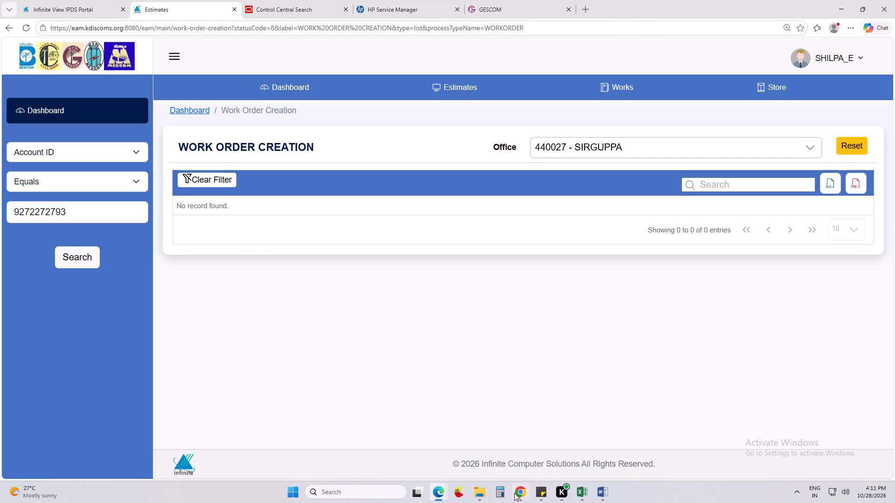
# Switch to the Estimates portal in Chrome, search the same account ID again and open its pending work order approval.
pyautogui.click(512, 469)
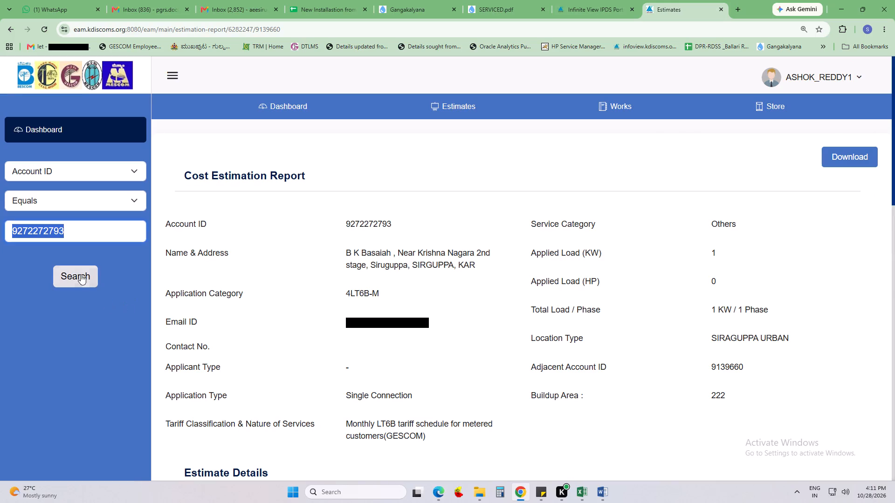
pyautogui.click(81, 274)
pyautogui.click(241, 275)
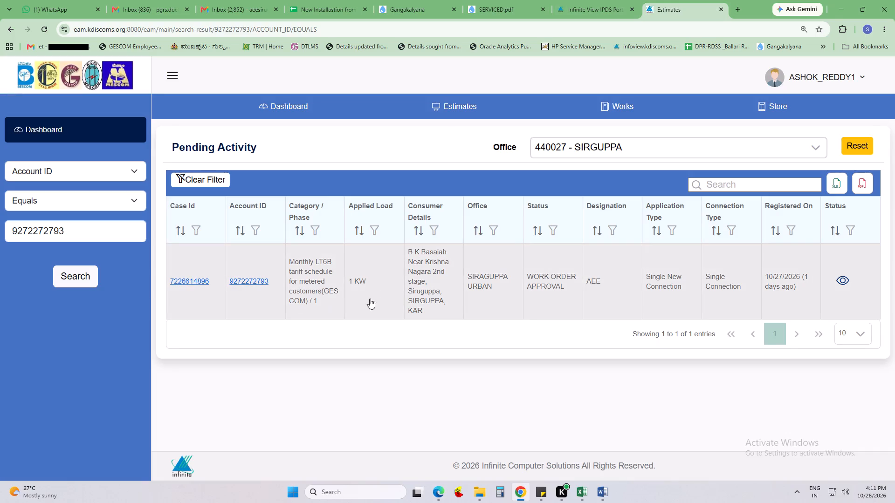
pyautogui.scroll(-5, 355, 292)
pyautogui.click(248, 283)
# Approve the LT6B single new connection's work order with the remark "ok".
pyautogui.scroll(-1, 476, 336)
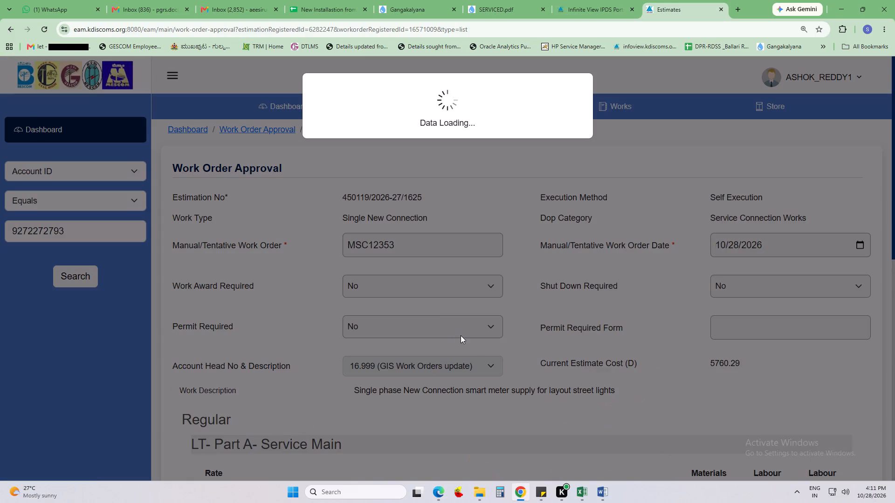
pyautogui.scroll(-18, 461, 335)
pyautogui.click(531, 421)
pyautogui.scroll(-2, 686, 346)
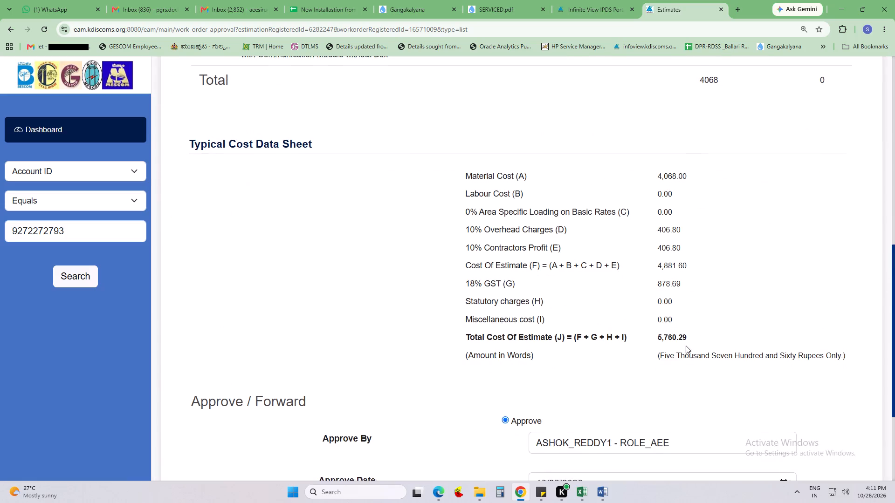
pyautogui.scroll(-3, 686, 346)
pyautogui.click(620, 359)
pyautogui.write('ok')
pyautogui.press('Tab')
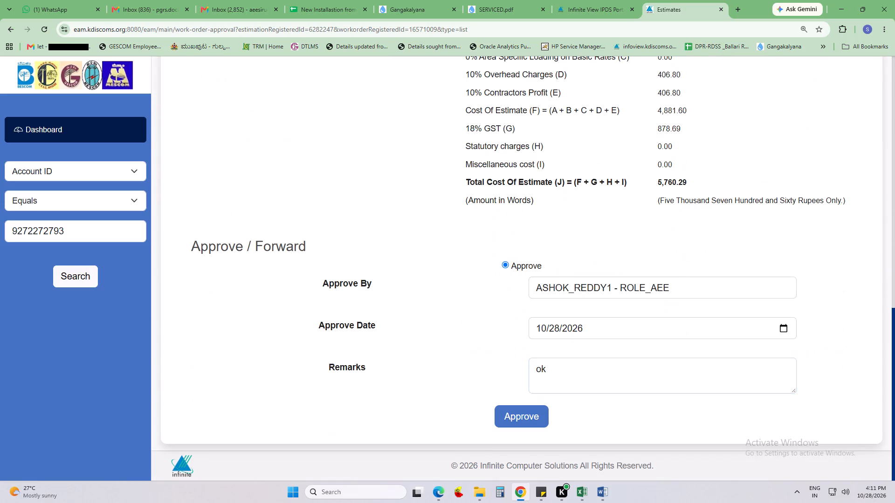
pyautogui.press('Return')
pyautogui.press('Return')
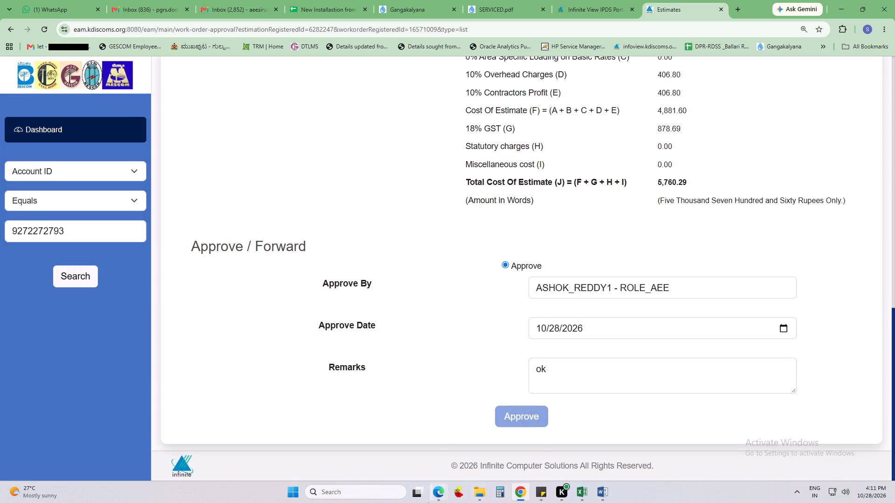
# Switch to Control Central Search in Edge and look up the LT6B case's account by its copied account ID.
pyautogui.click(400, 440)
pyautogui.click(310, 4)
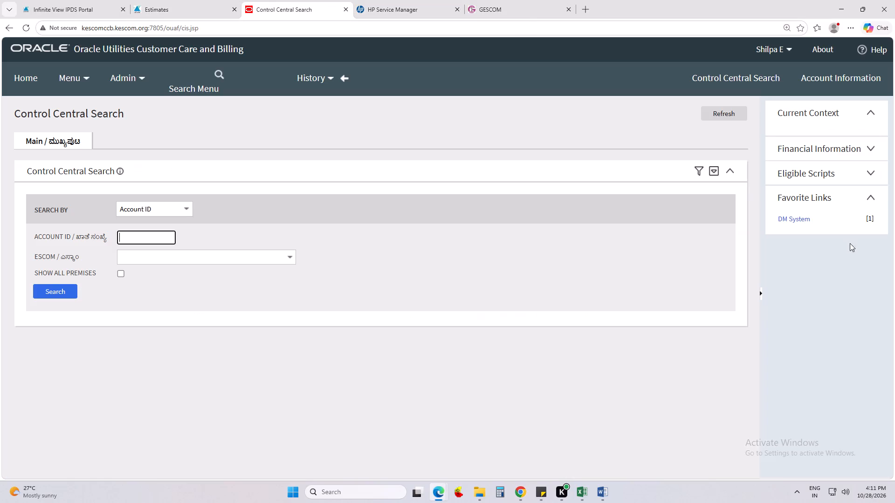
pyautogui.hotkey('ctrl', 'v')
pyautogui.press('Return')
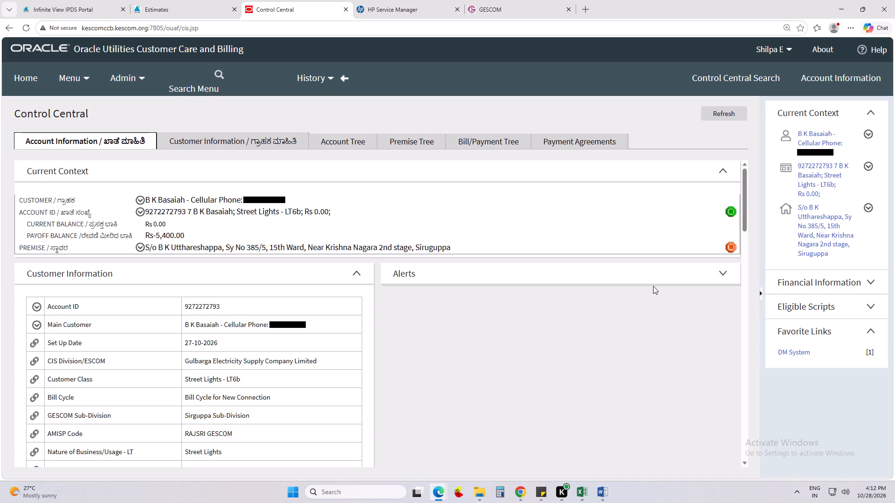
# Switch to the New Installation spreadsheet in Chrome and select the registration date of entry SGP842 on the Octo-2026 sheet.
pyautogui.click(528, 493)
pyautogui.click(318, 0)
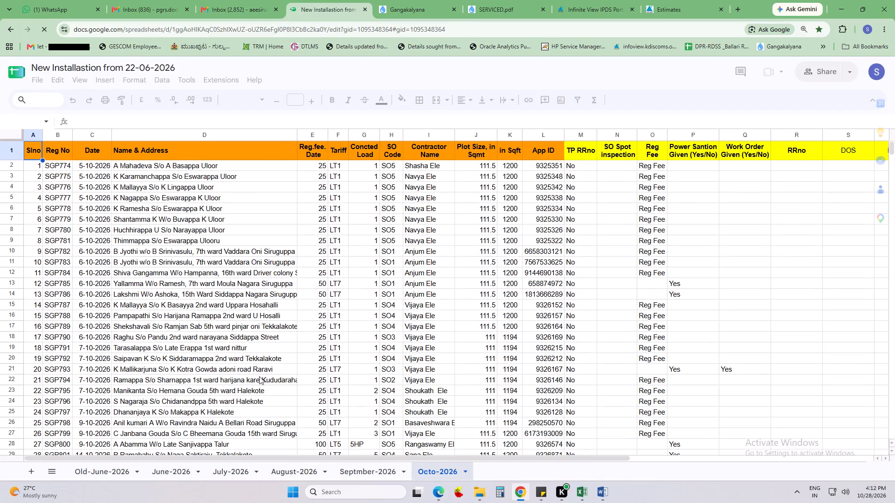
pyautogui.scroll(-12, 242, 368)
pyautogui.click(869, 160)
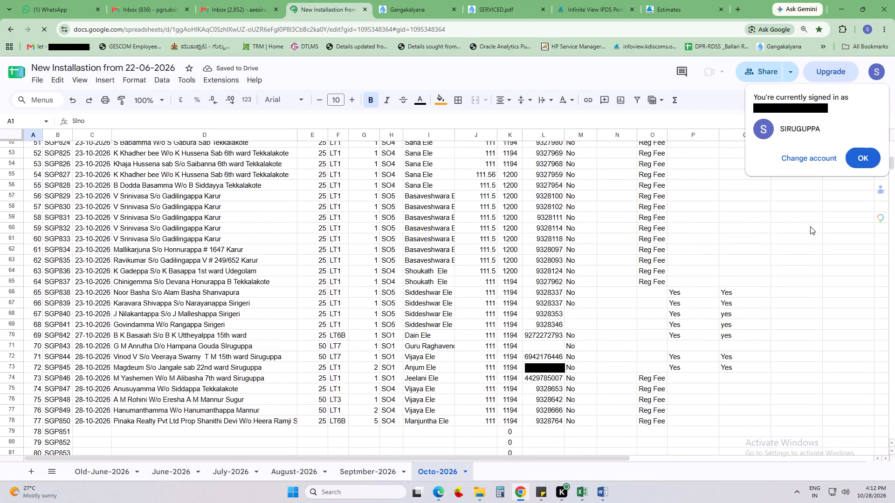
pyautogui.scroll(-7, 478, 314)
pyautogui.scroll(3, 340, 304)
pyautogui.scroll(1, 238, 278)
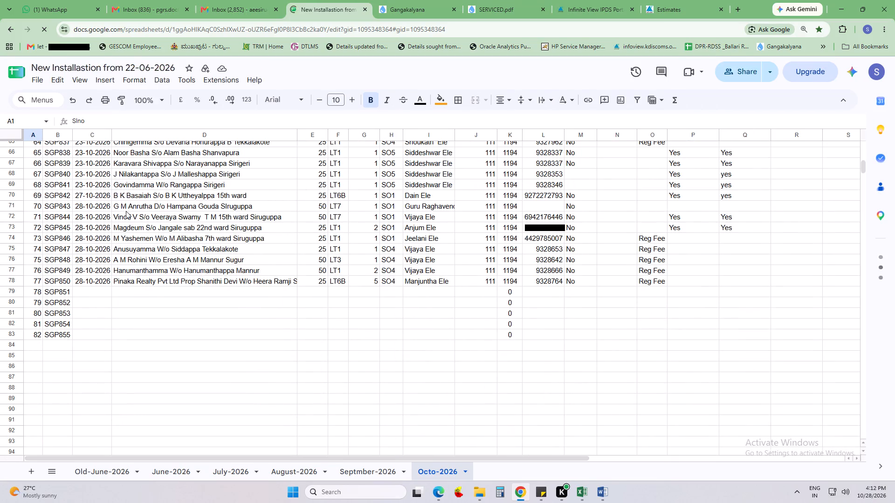
pyautogui.click(127, 191)
pyautogui.press('Left')
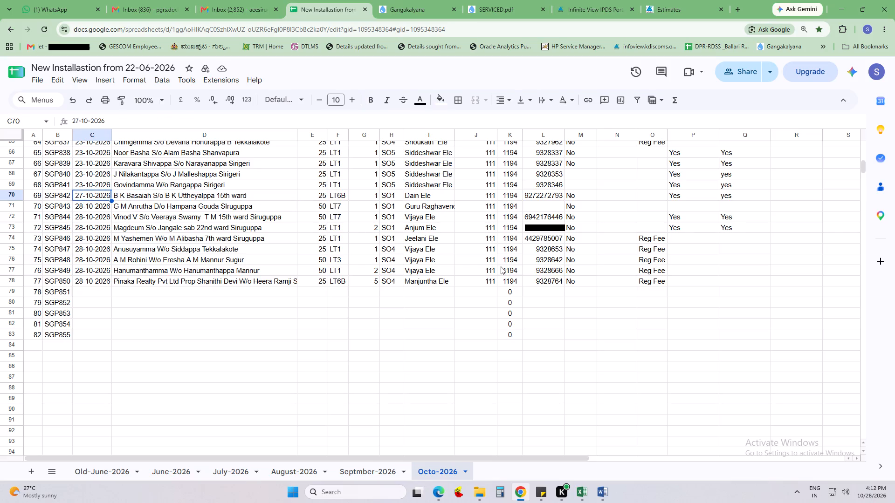
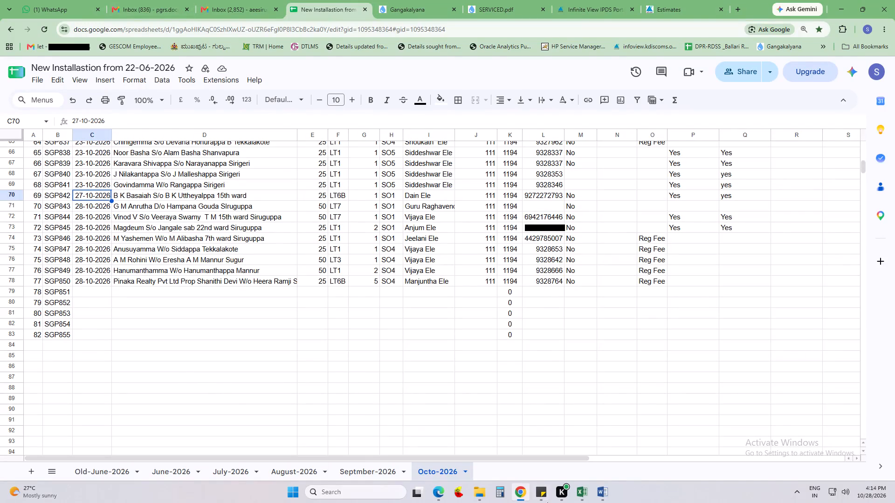
# Switch to Customer Care and Billing in Edge, query the cases for the current LT6B premise and open its New Connection Case.
pyautogui.click(397, 455)
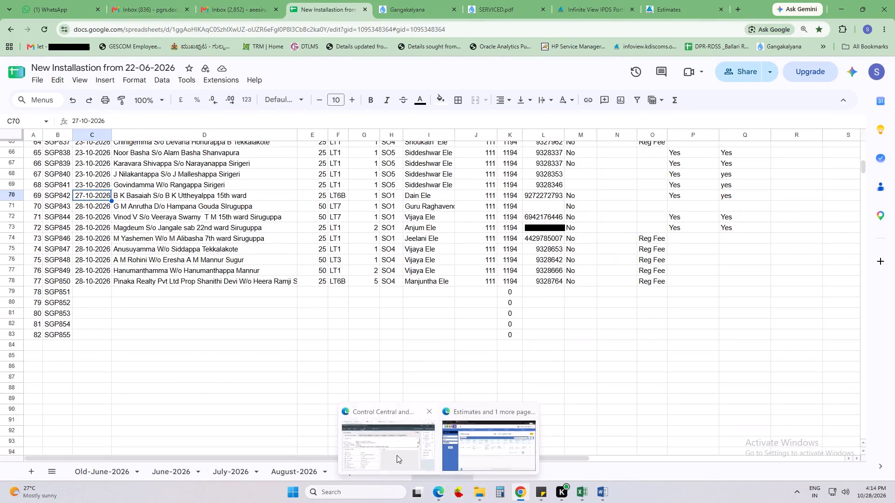
pyautogui.click(870, 211)
pyautogui.click(744, 232)
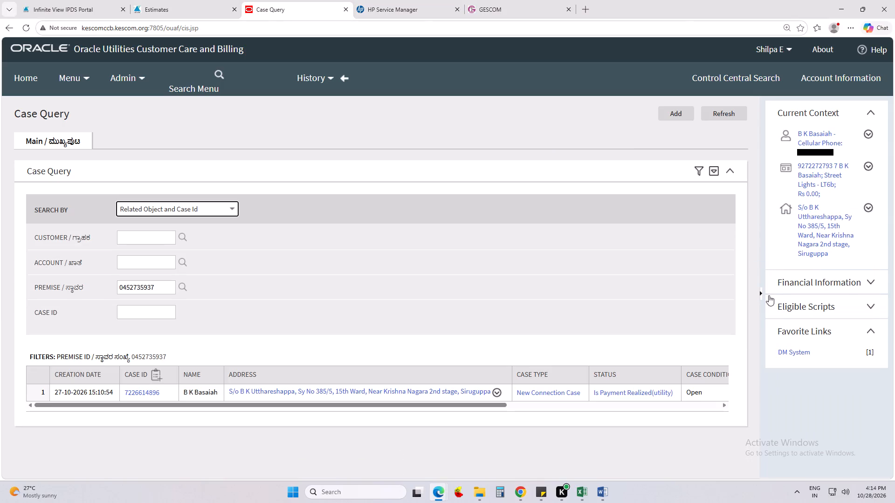
pyautogui.click(144, 408)
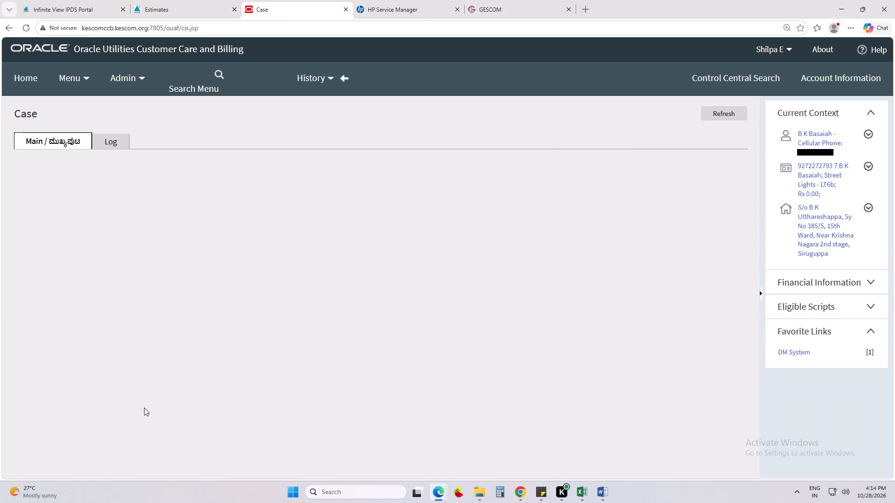
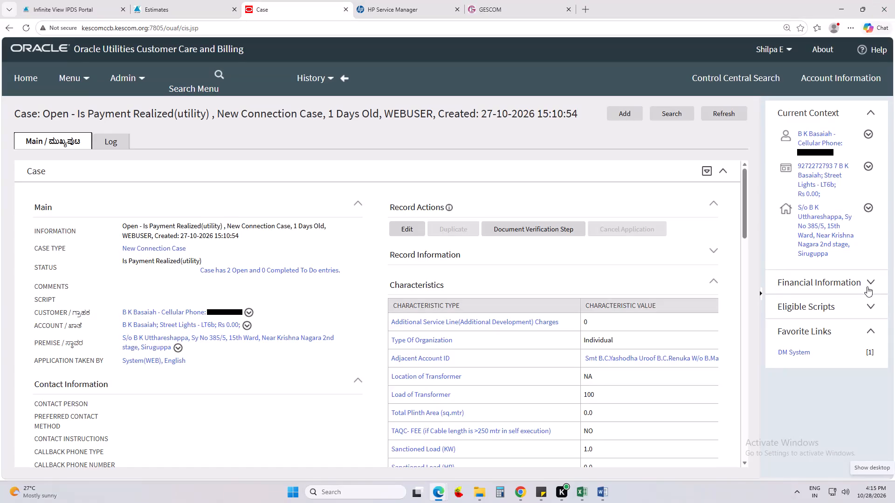
# Run the Document Verification Step on the open LT6B New Connection Case.
pyautogui.click(505, 233)
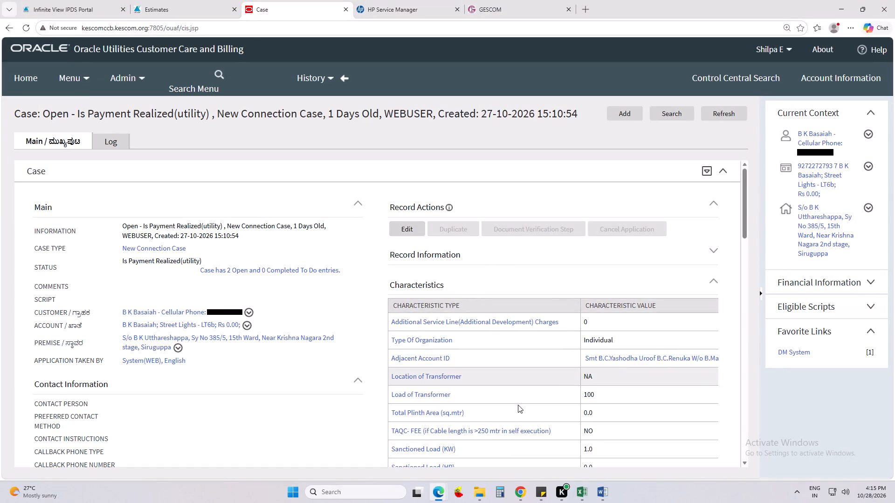
pyautogui.scroll(-6, 477, 502)
pyautogui.scroll(-3, 501, 346)
pyautogui.scroll(3, 502, 346)
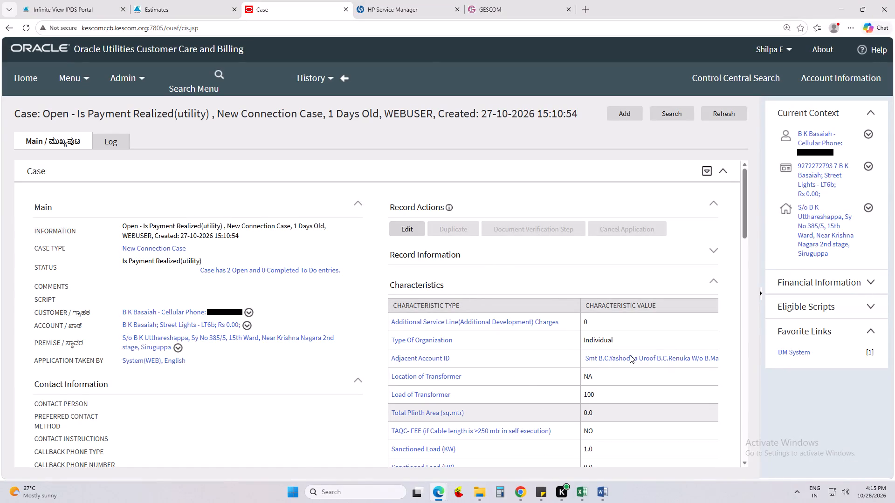
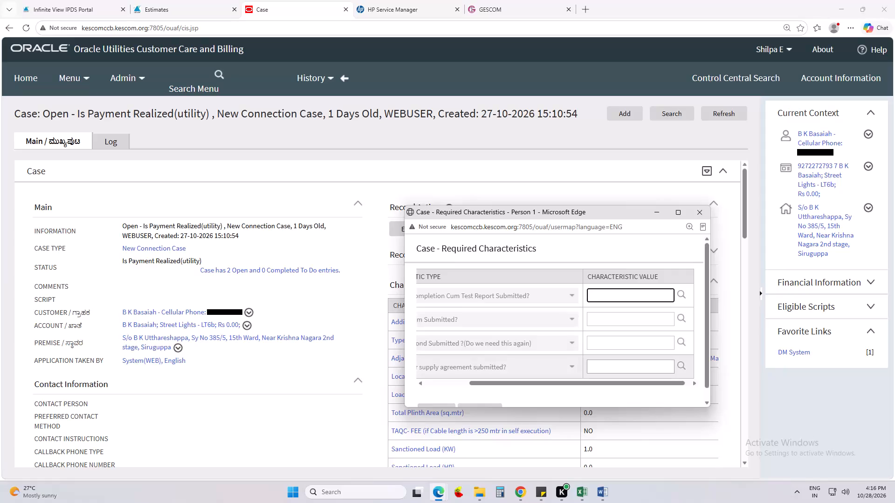
# Set all four required document-submission characteristics, from the completion cum test report through the supply agreement, to Y and save them.
pyautogui.press('y')
pyautogui.click(594, 316)
pyautogui.click(597, 319)
pyautogui.click(597, 319)
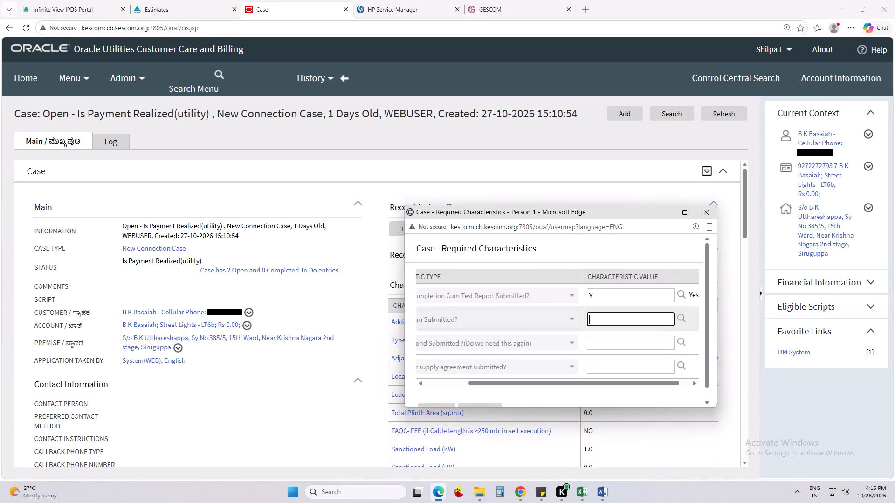
pyautogui.click(597, 319)
pyautogui.click(597, 319)
pyautogui.press('y')
pyautogui.click(599, 339)
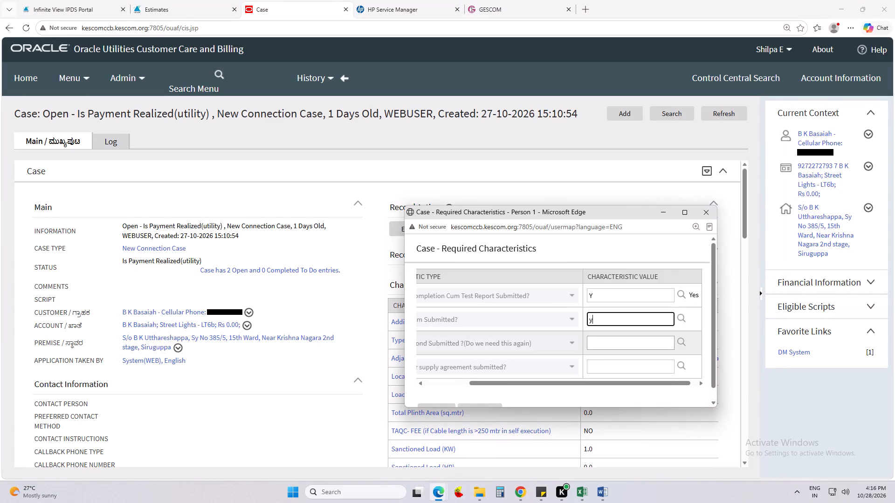
pyautogui.click(598, 347)
pyautogui.click(598, 347)
pyautogui.click(598, 347)
pyautogui.doubleClick(601, 345)
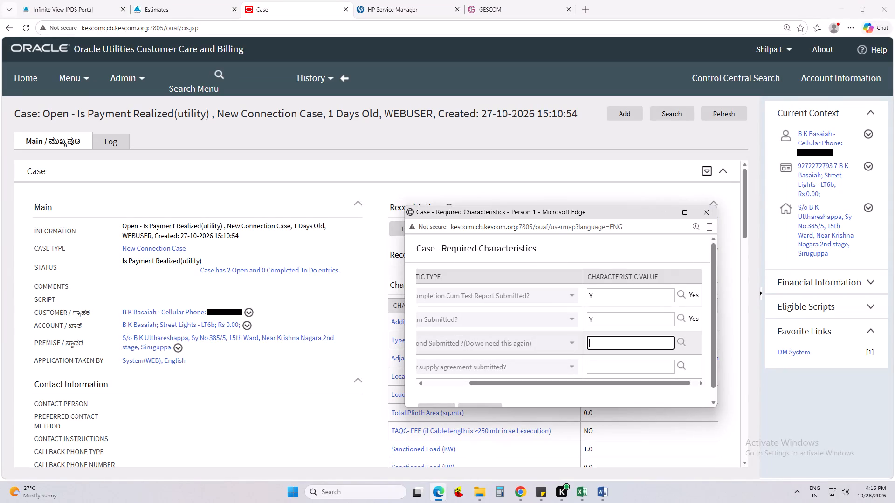
pyautogui.press('y')
pyautogui.click(603, 359)
pyautogui.moveTo(600, 366); pyautogui.dragTo(599, 374)
pyautogui.click(599, 371)
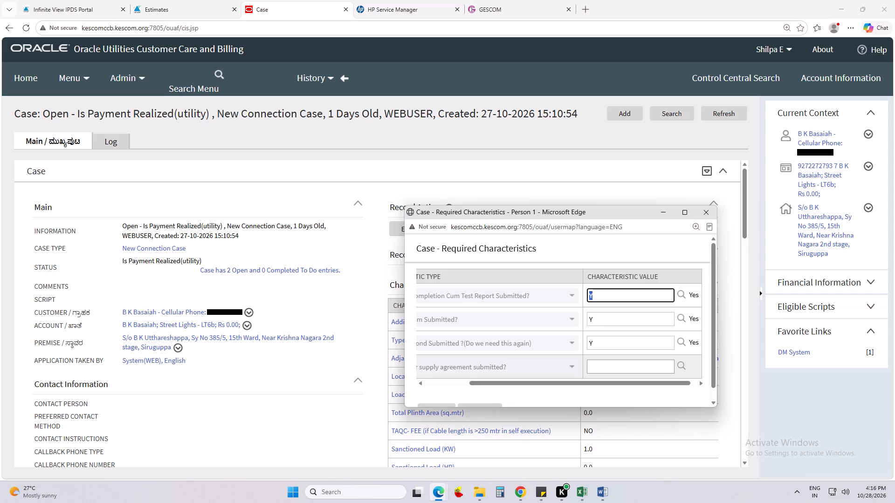
pyautogui.click(599, 369)
pyautogui.press('y')
pyautogui.click(599, 410)
pyautogui.click(597, 402)
pyautogui.scroll(-2, 599, 399)
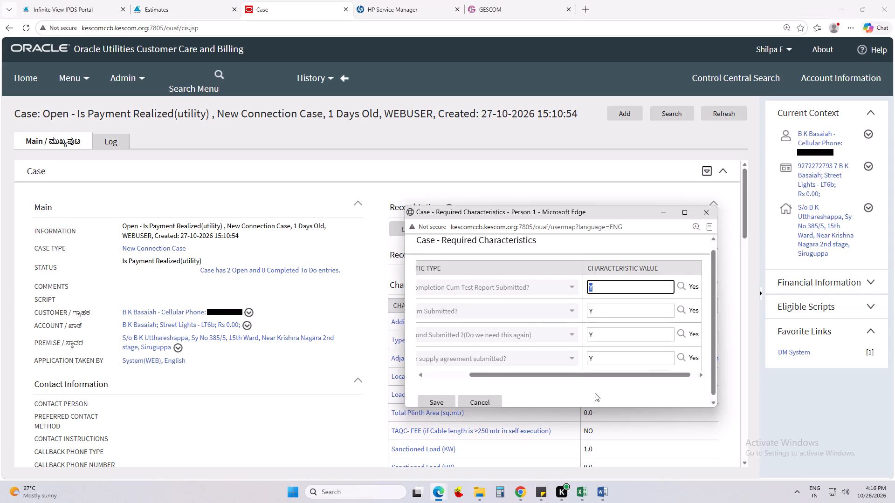
pyautogui.scroll(-3, 595, 393)
pyautogui.click(591, 386)
pyautogui.click(442, 397)
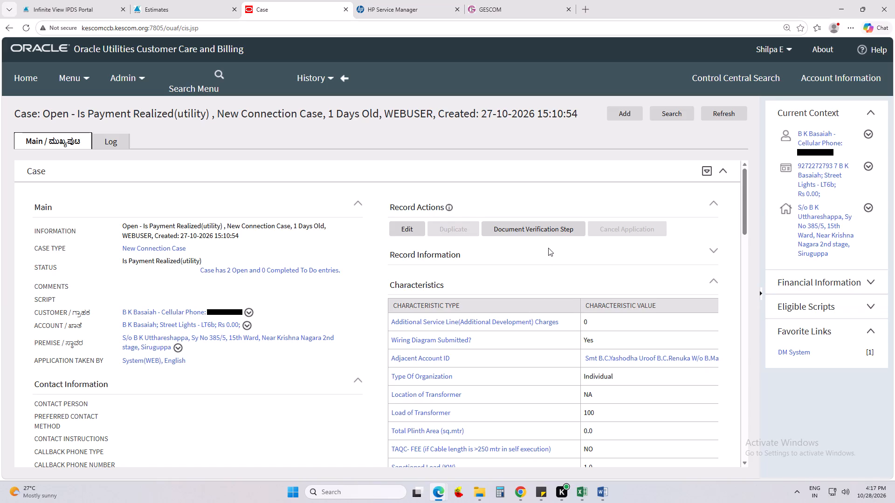
# Run the Document Verification Step again on the open New Connection Case.
pyautogui.click(550, 232)
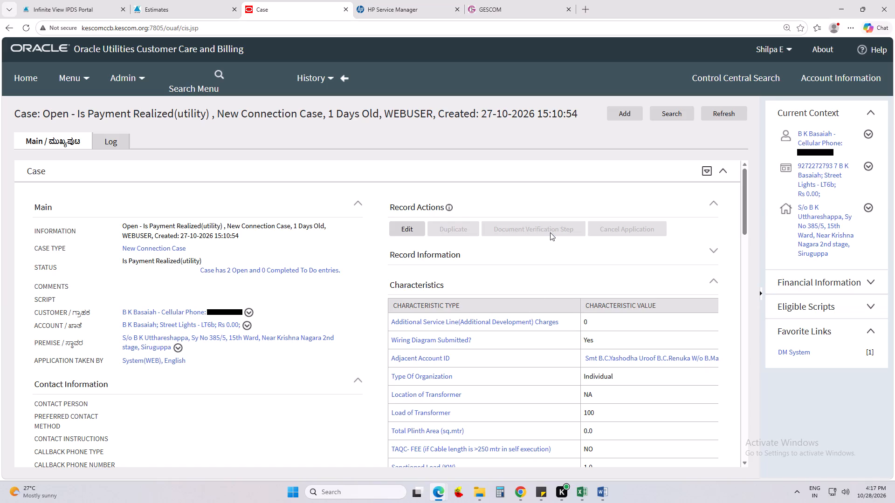
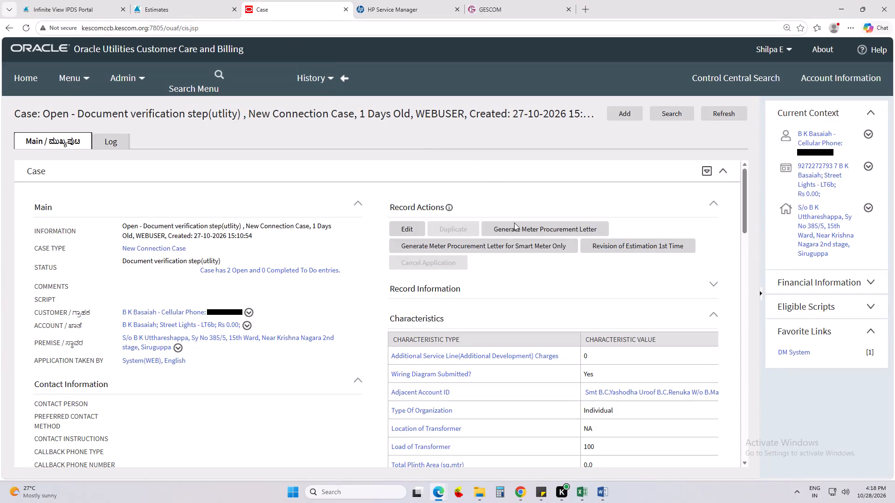
# Generate the meter procurement letter for smart meter only from the open New Connection Case.
pyautogui.click(514, 238)
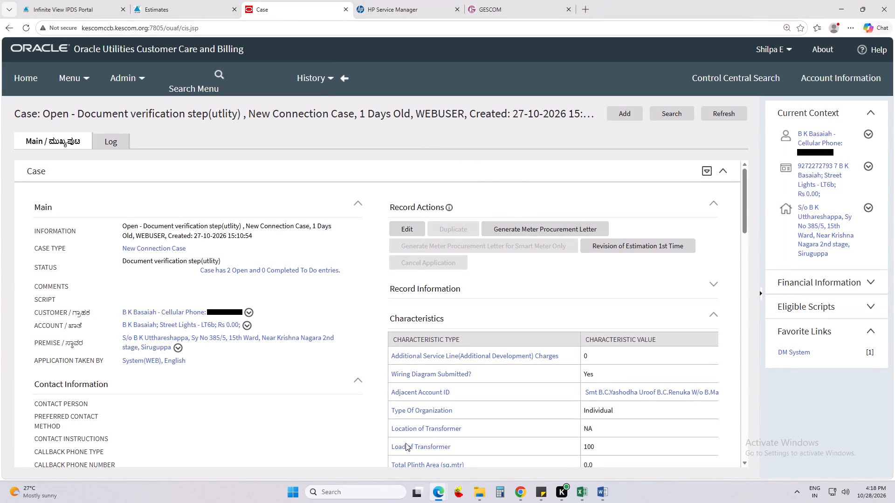
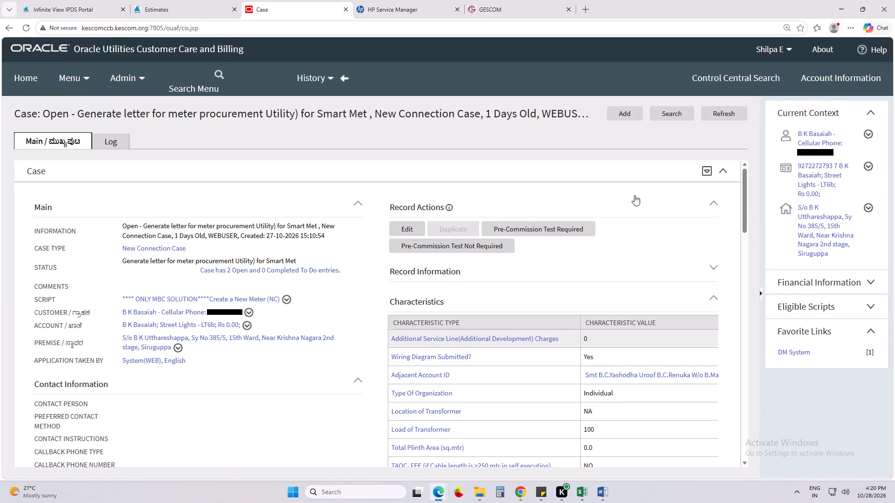
# Advance the open New Connection Case to Pre-Commission Test Not Required.
pyautogui.click(492, 248)
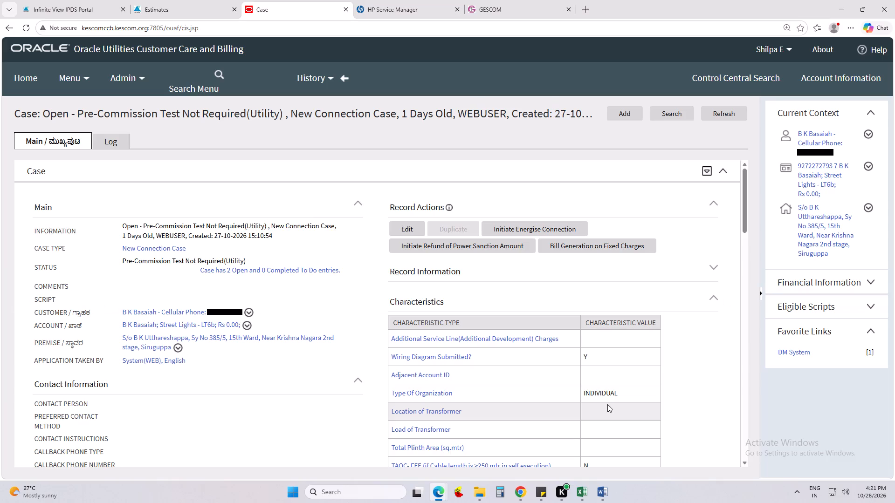
# From the case log's Customer Contact Created entry, display the smart-meter procurement letter in an enlarged window.
pyautogui.doubleClick(114, 136)
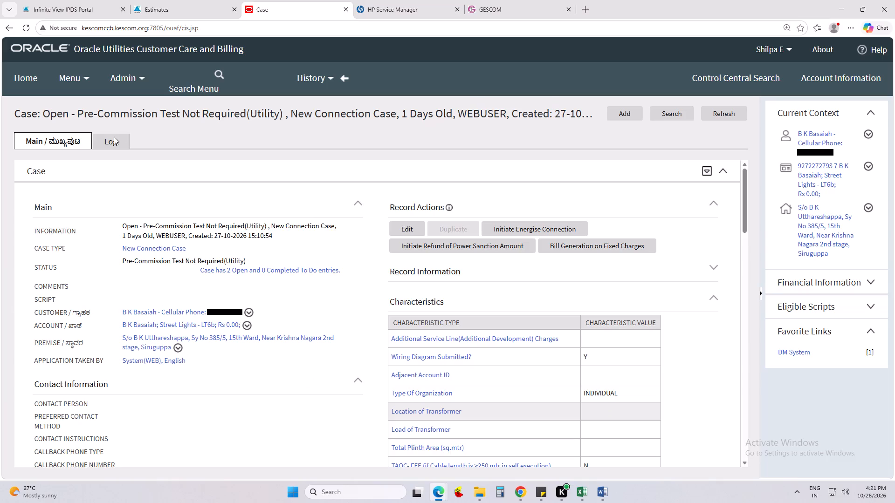
pyautogui.click(111, 142)
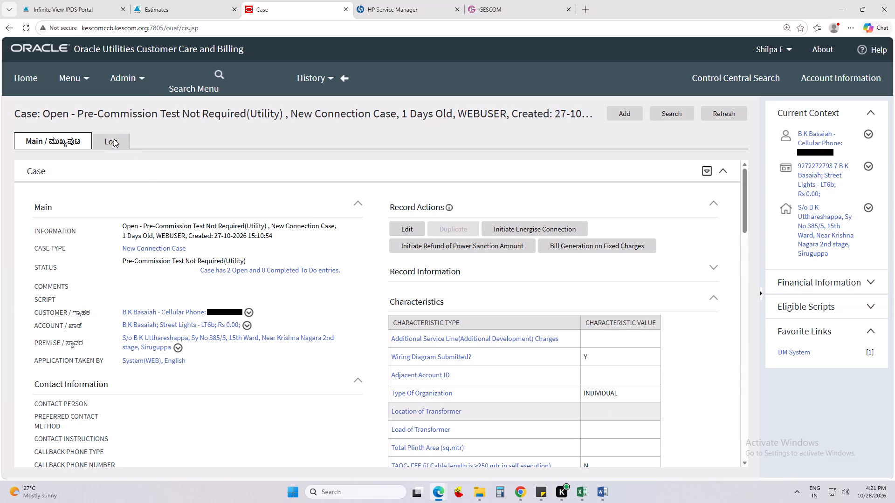
pyautogui.click(114, 139)
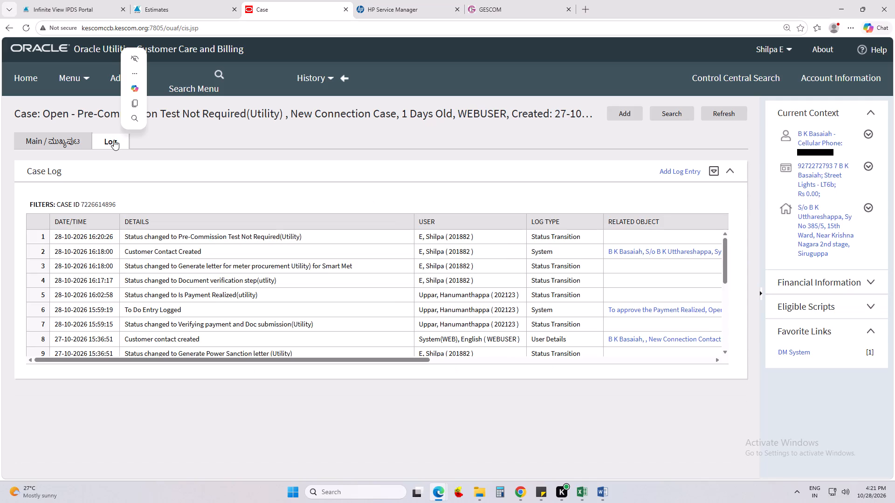
pyautogui.click(662, 247)
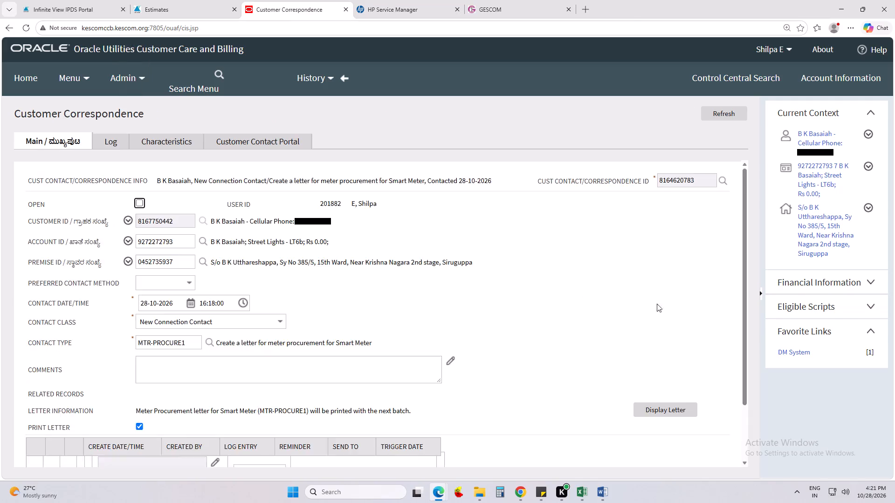
pyautogui.click(676, 408)
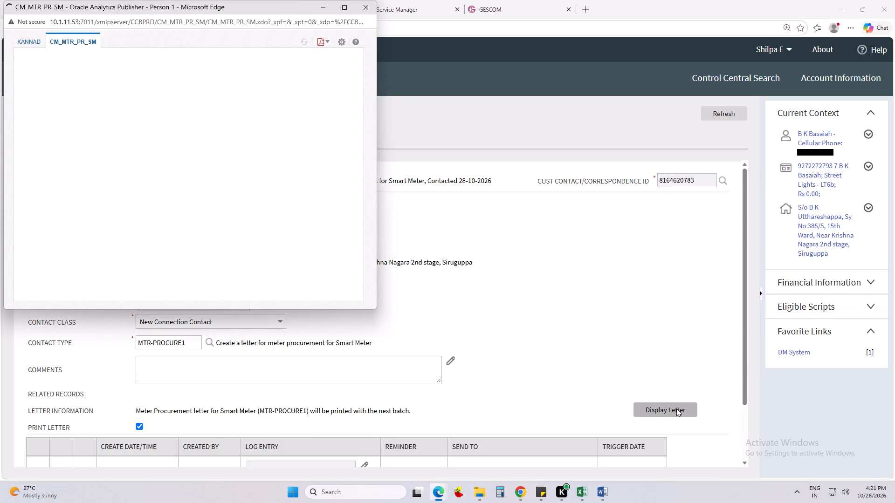
pyautogui.click(339, 7)
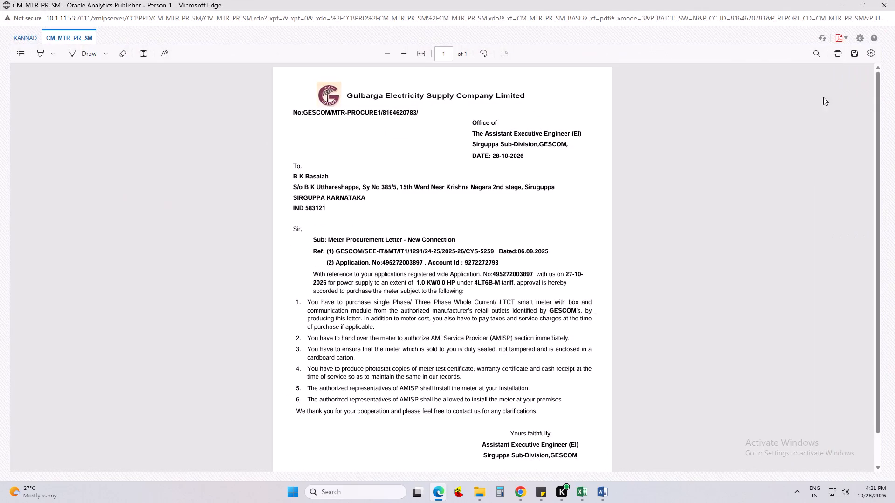
# Print one portrait, one-sided copy of the meter procurement letter on the HP Laser 1003-1008, and close the letter window.
pyautogui.click(840, 59)
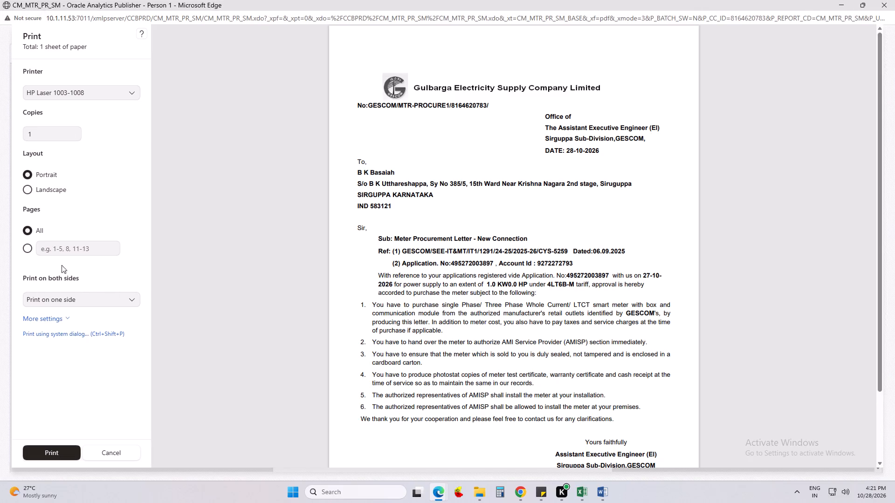
pyautogui.click(48, 453)
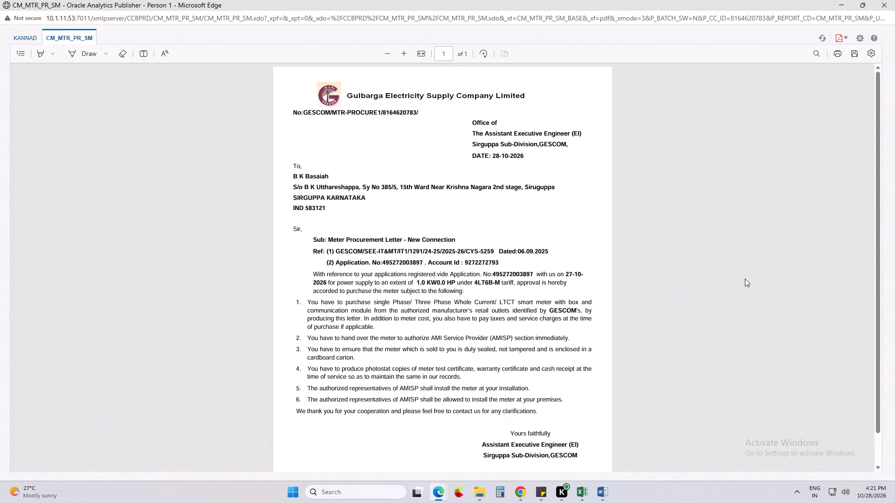
pyautogui.click(550, 180)
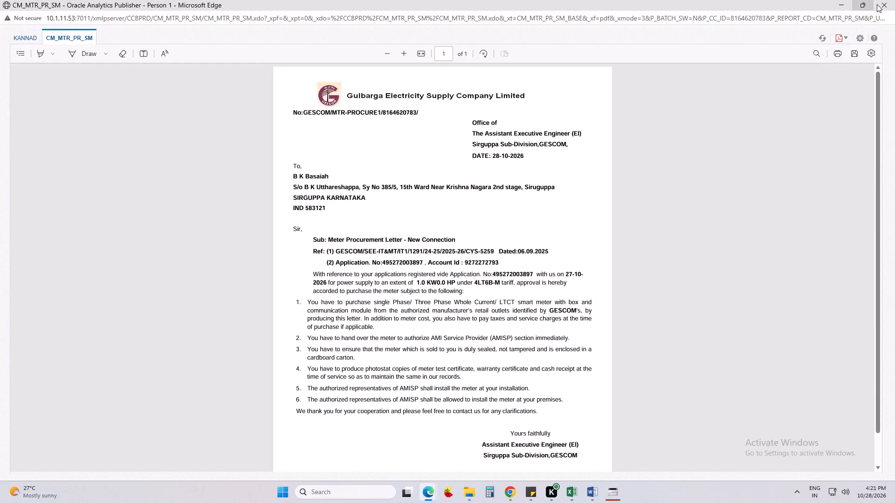
pyautogui.click(878, 4)
pyautogui.click(509, 258)
# Return to the Control Central Search page.
pyautogui.click(33, 68)
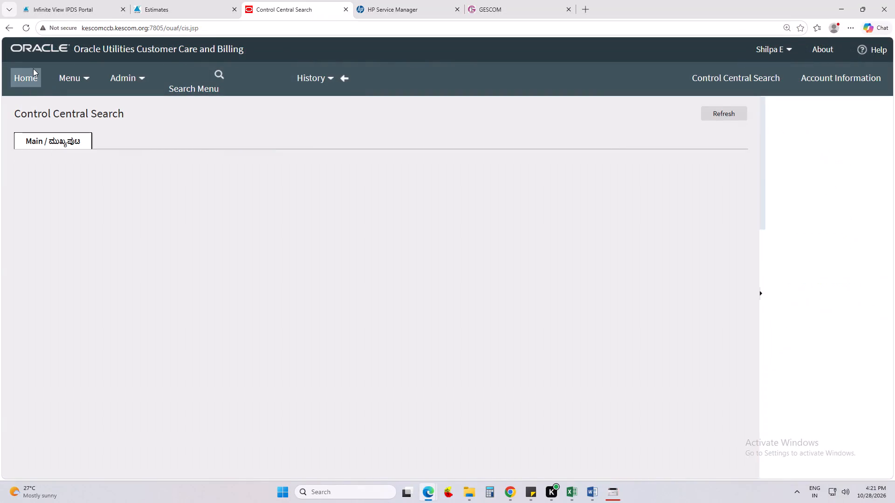